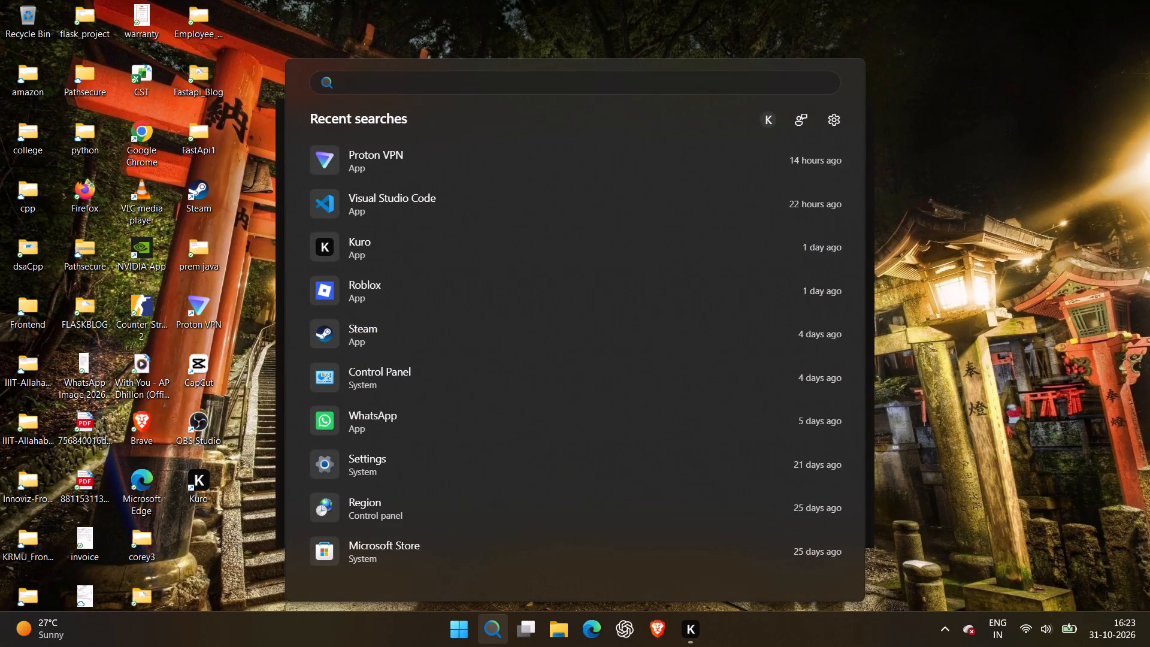
Dismiss the open search window and launch CapCut from the desktop.
click(1026, 191)
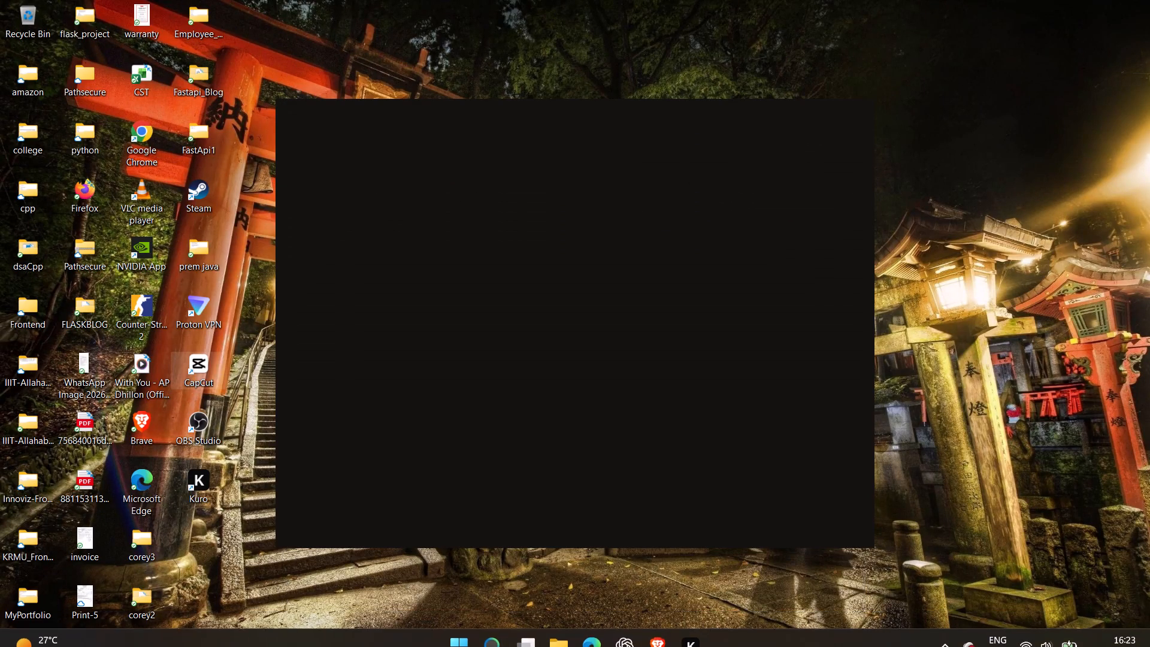
double_click(201, 365)
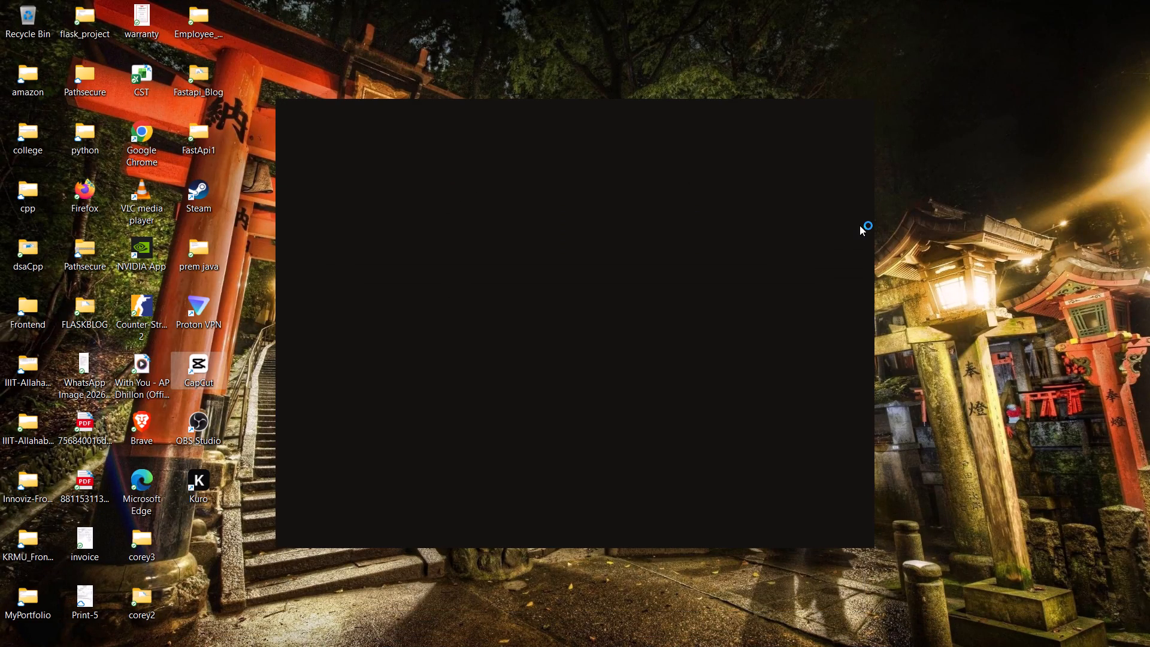
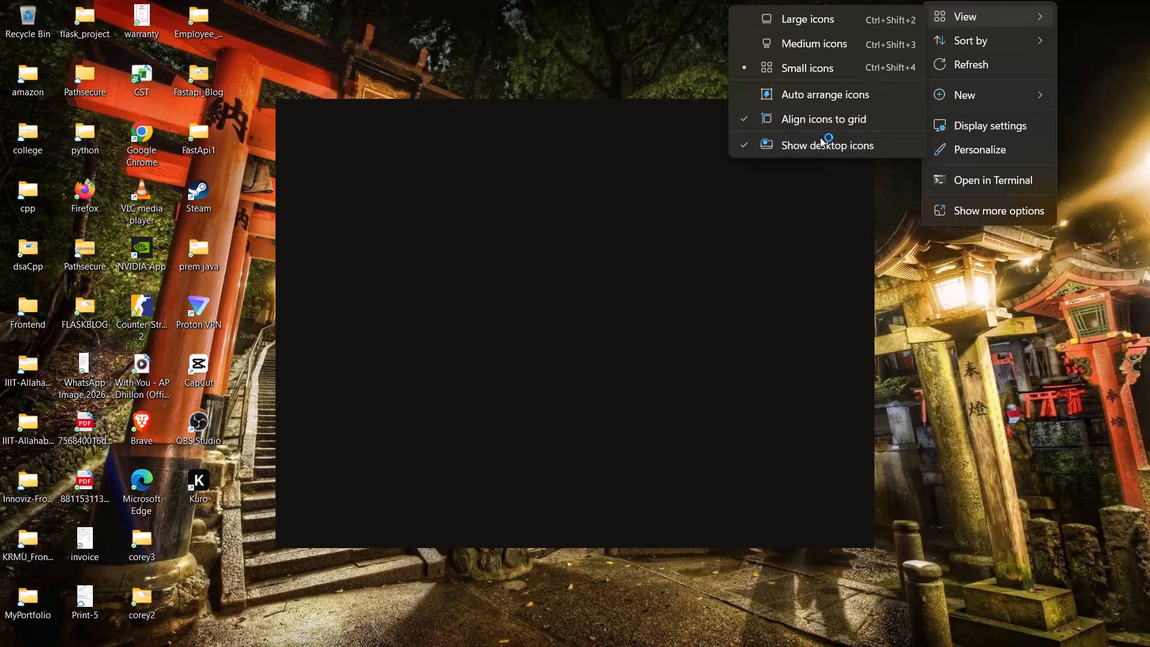
Hide the desktop icons.
click(820, 137)
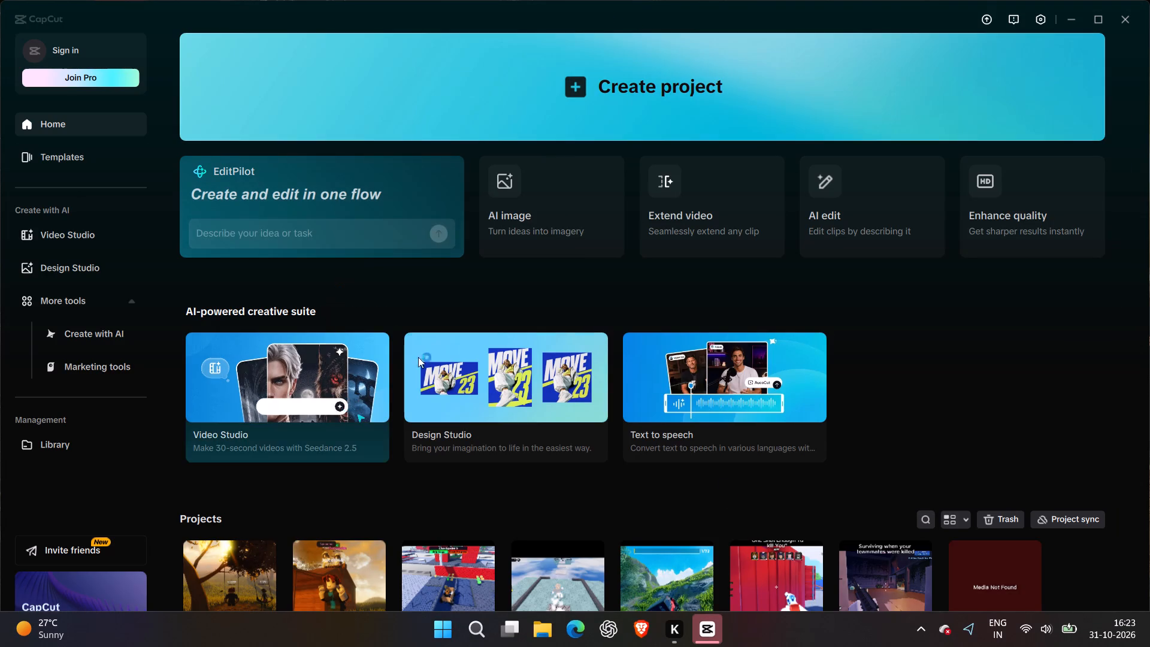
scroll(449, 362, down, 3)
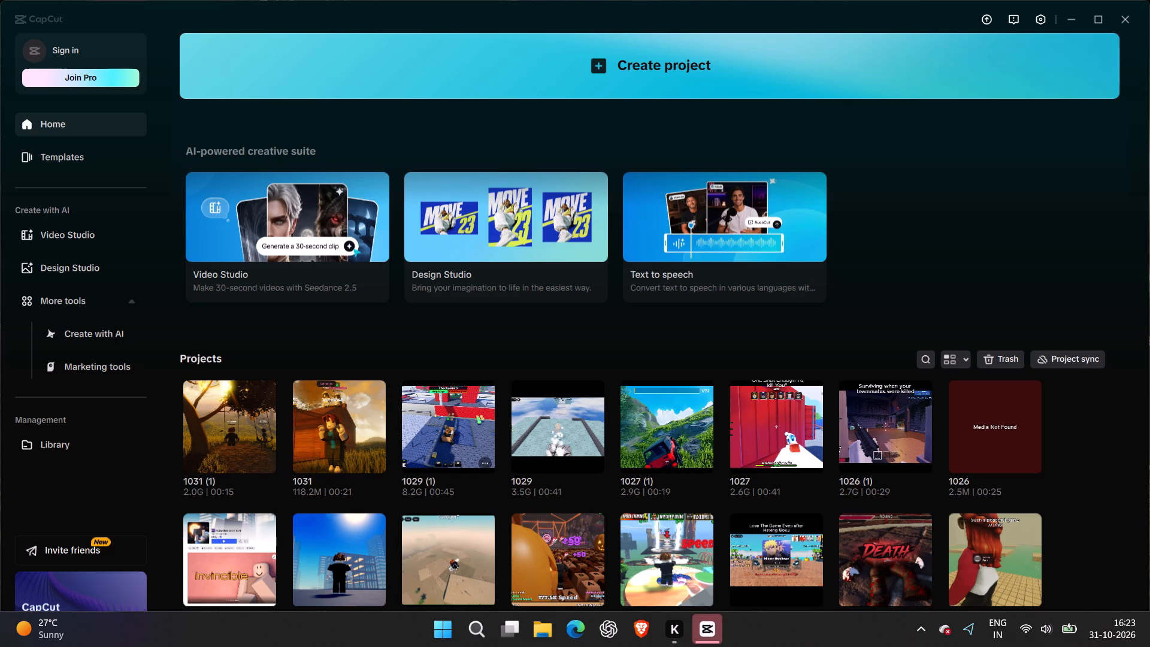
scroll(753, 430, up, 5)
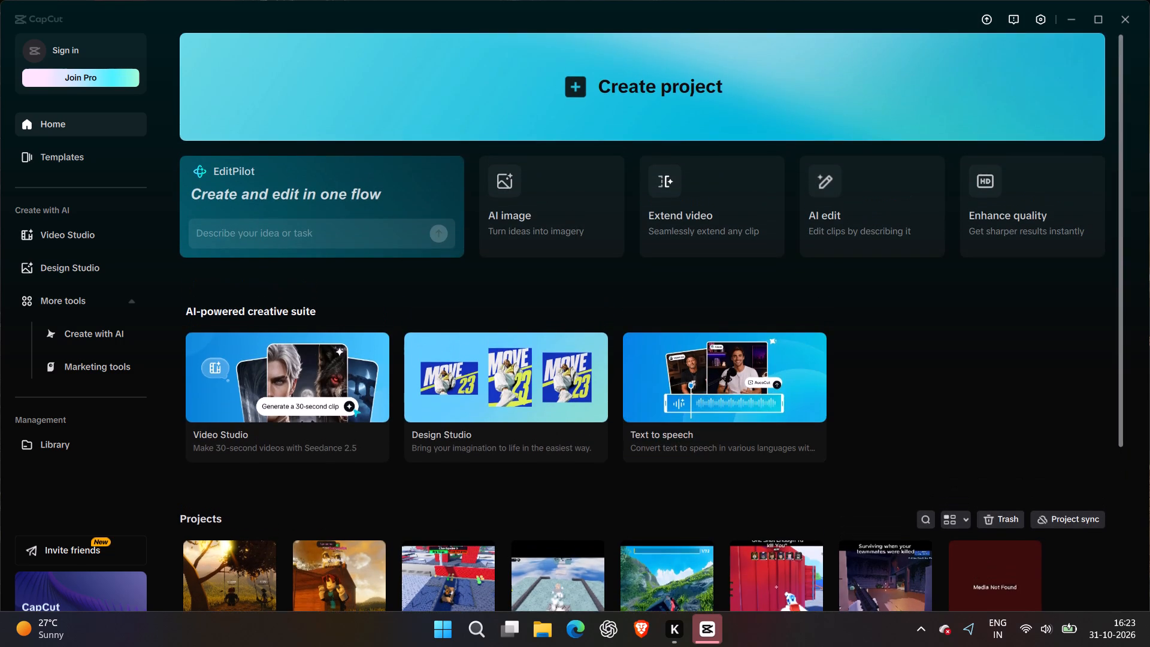
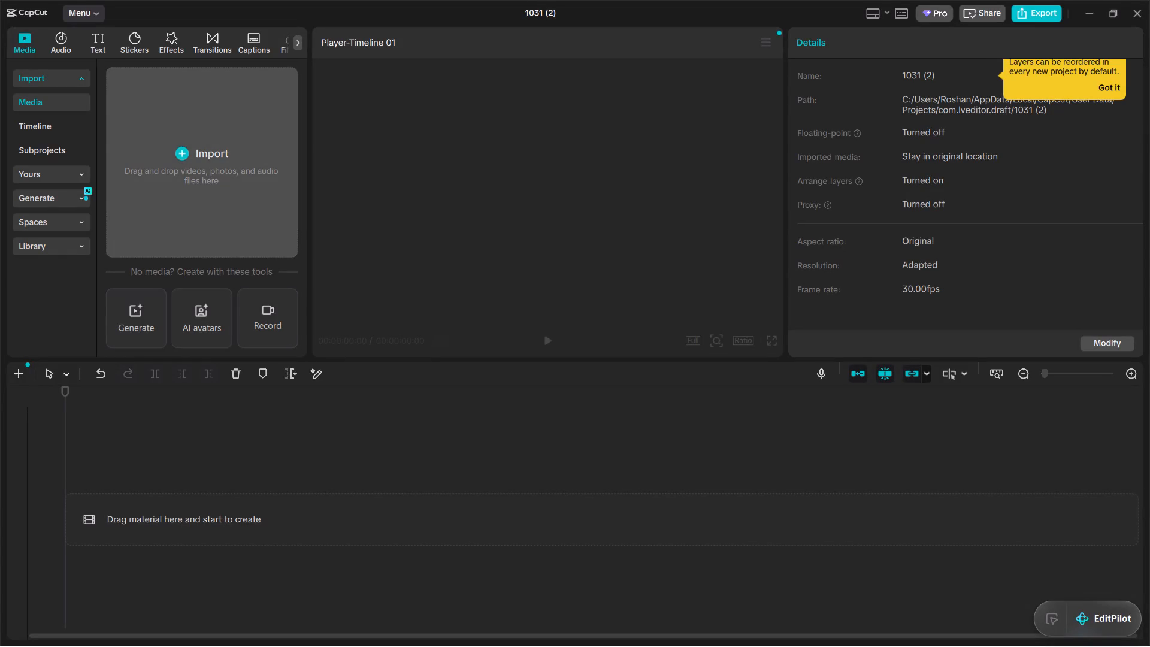
click(144, 154)
click(237, 179)
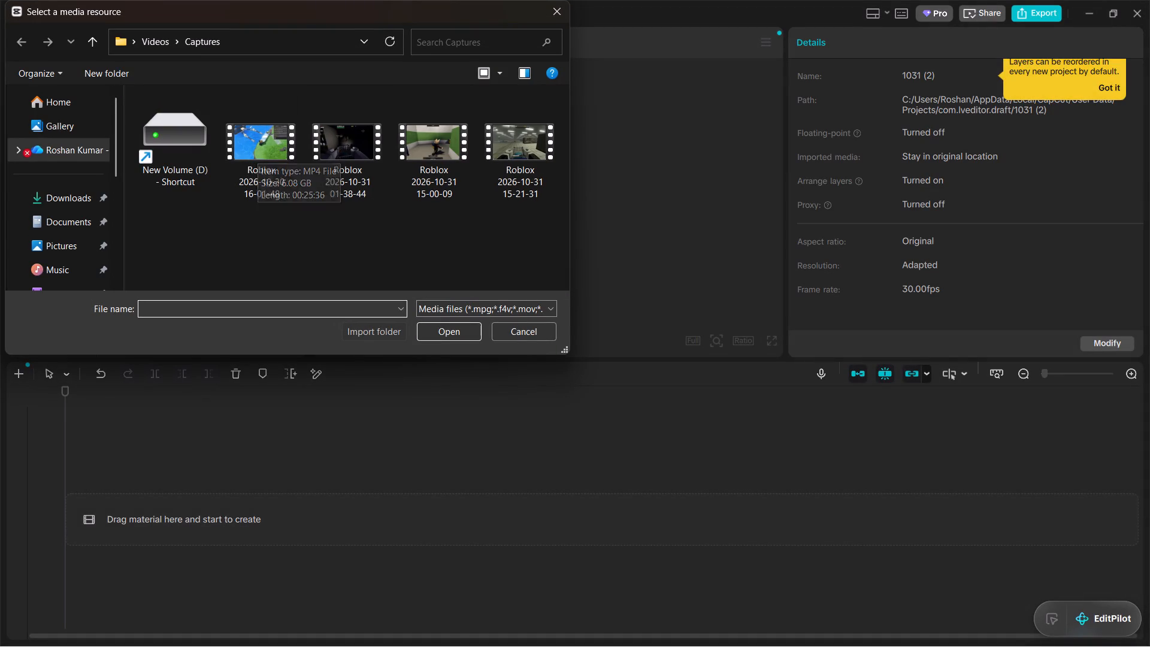
click(412, 144)
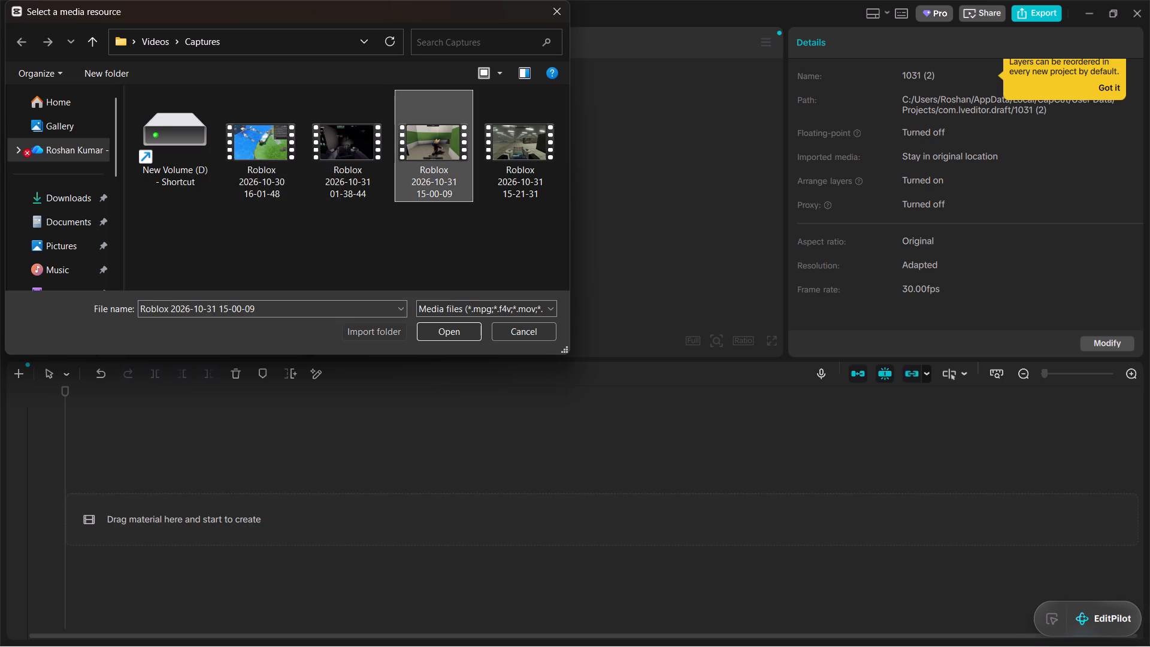
click(543, 144)
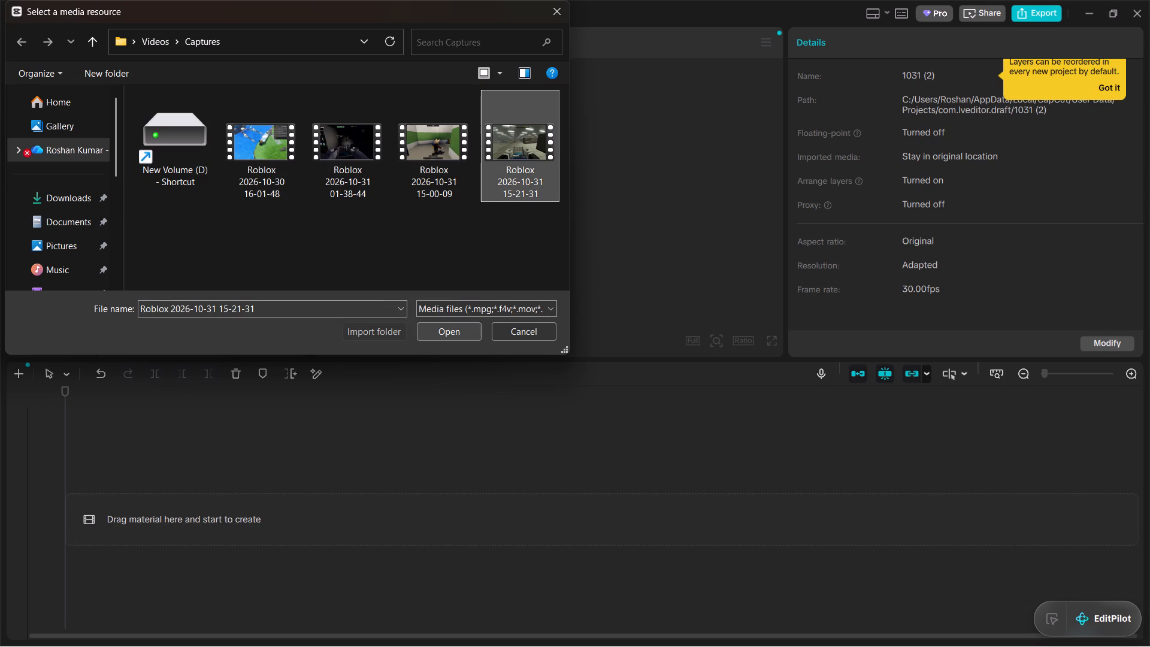
click(457, 183)
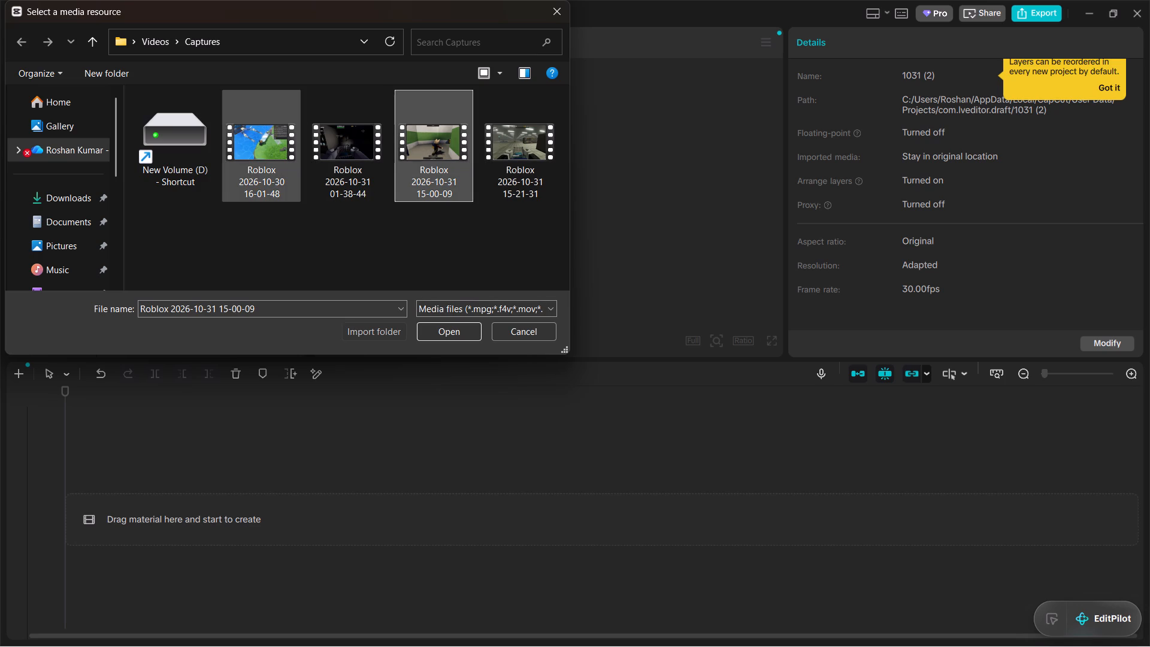
drag(440, 143, 364, 505)
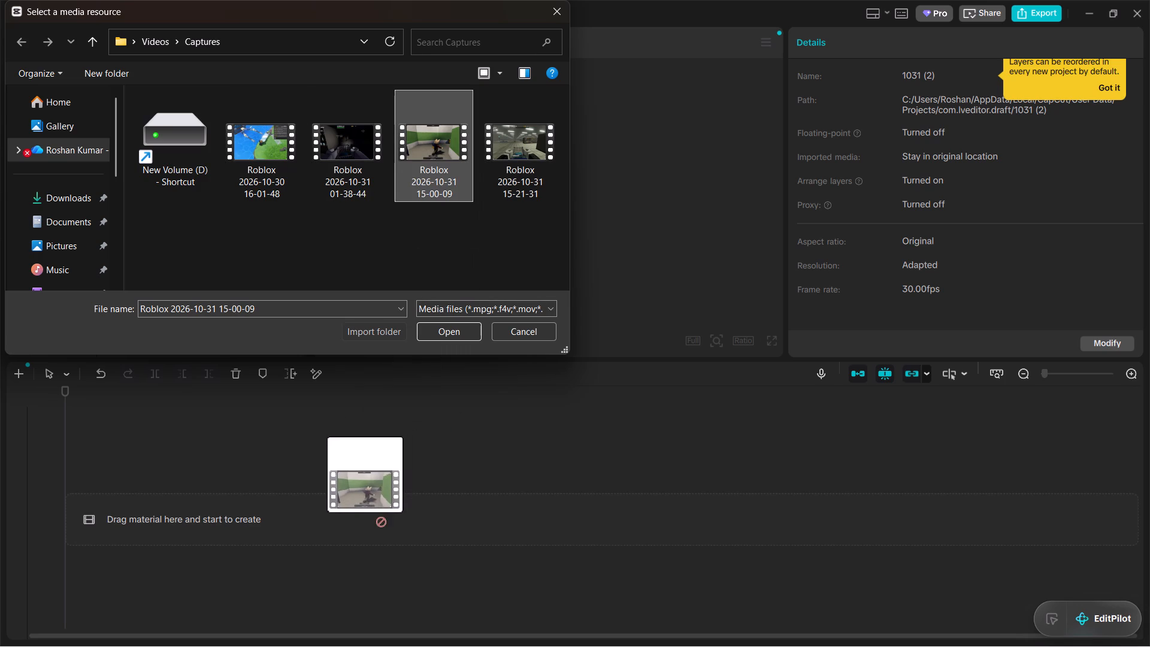
drag(364, 505, 392, 276)
click(426, 327)
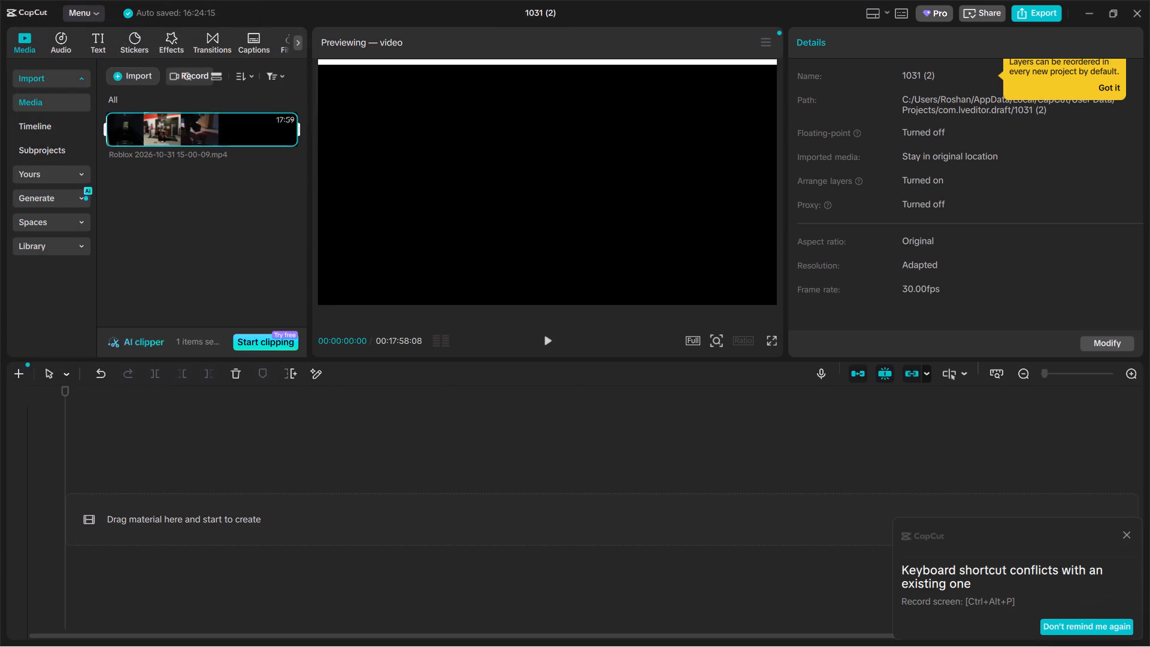
Place the imported Roblox 15-00-09 clip on the main track at the start of the timeline.
drag(205, 119, 140, 501)
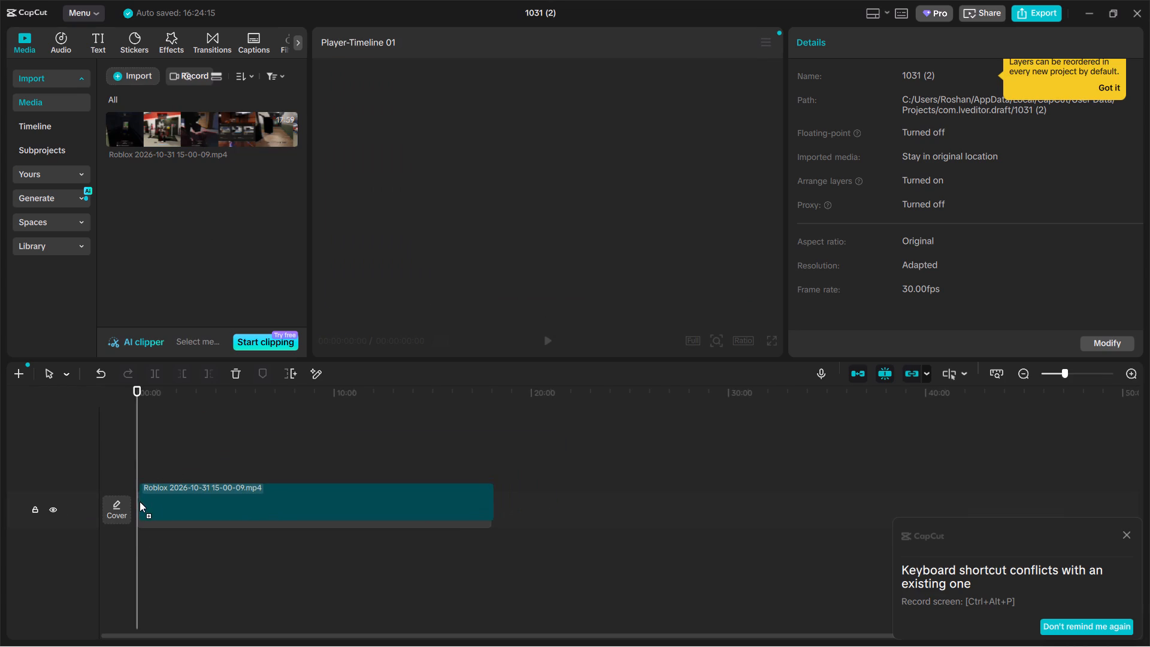
drag(140, 501, 140, 502)
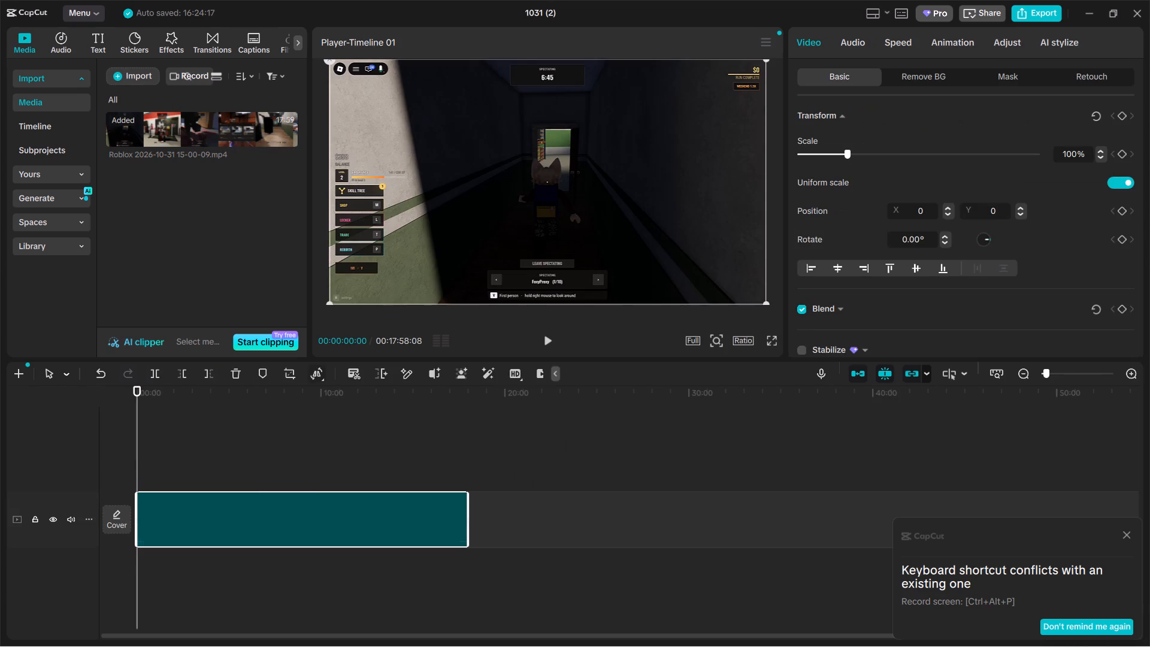
click(432, 501)
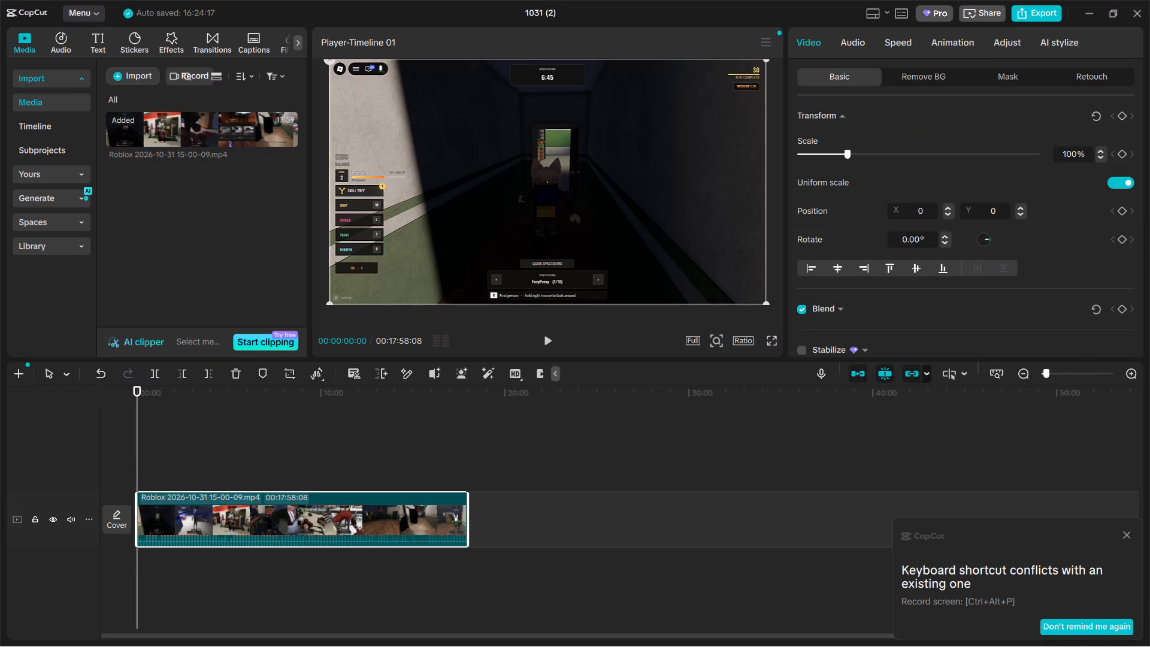
Play the recording from several points within its first five minutes to review the footage and locate where the gameplay starts.
double_click(1130, 376)
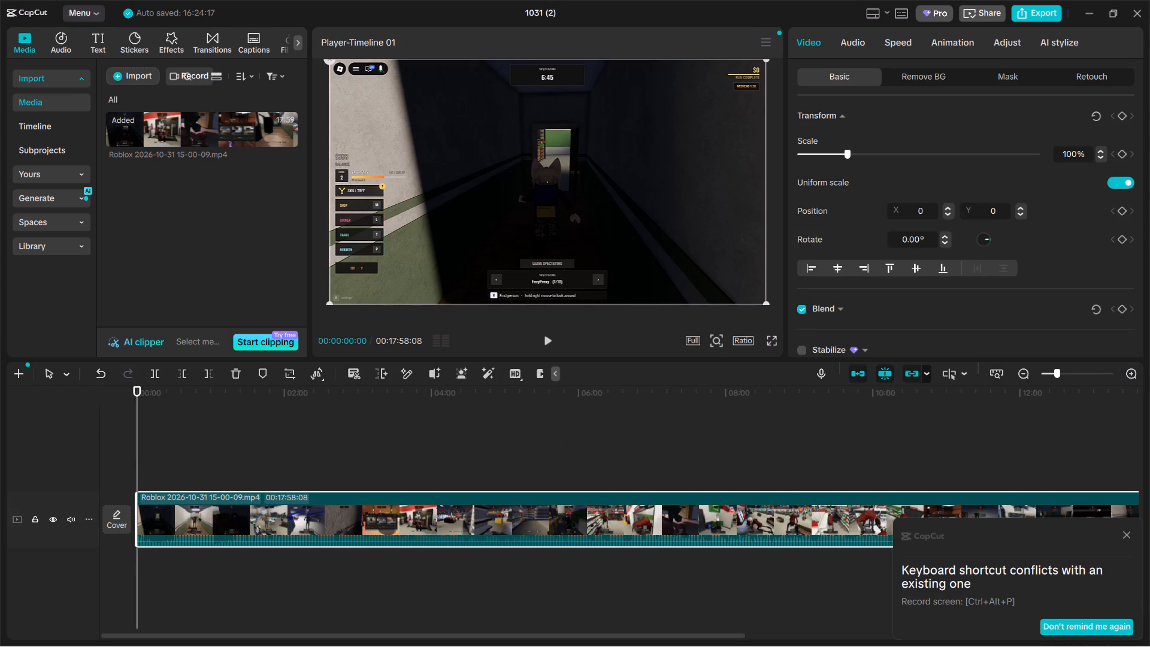
click(1130, 534)
click(544, 337)
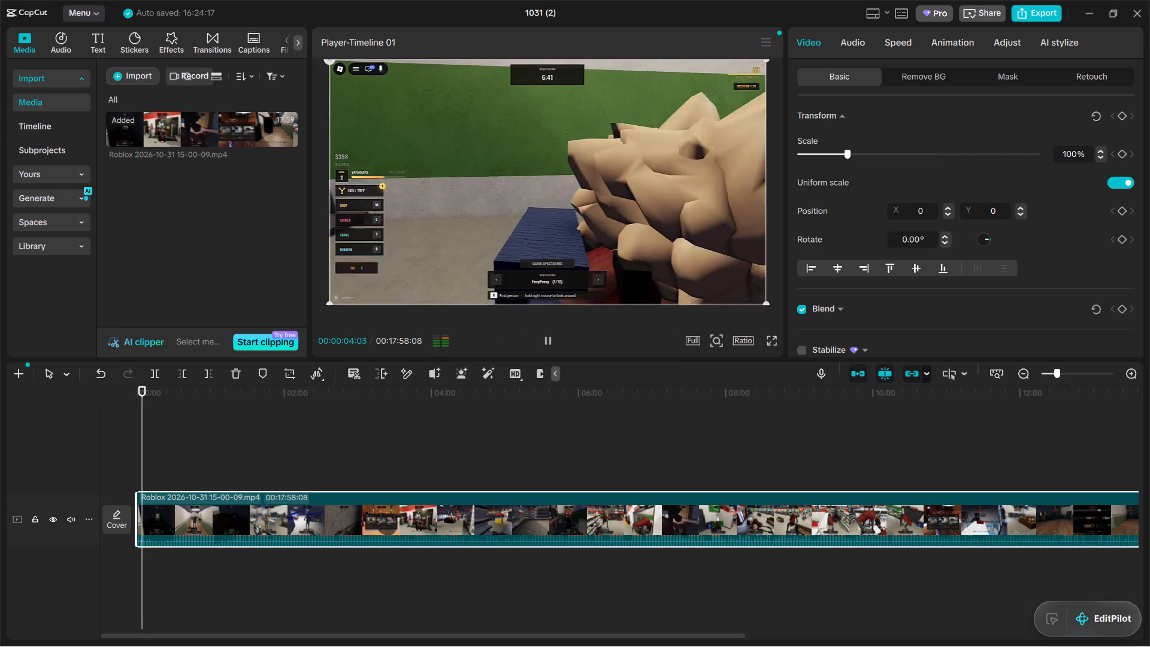
click(414, 460)
click(488, 447)
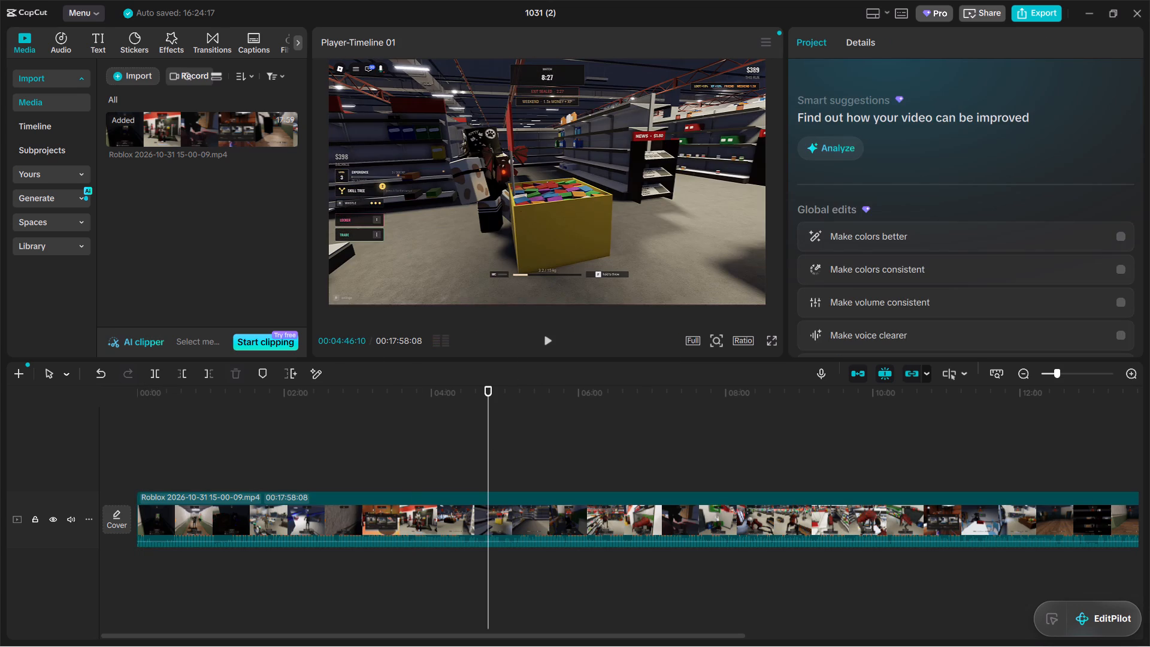
click(429, 437)
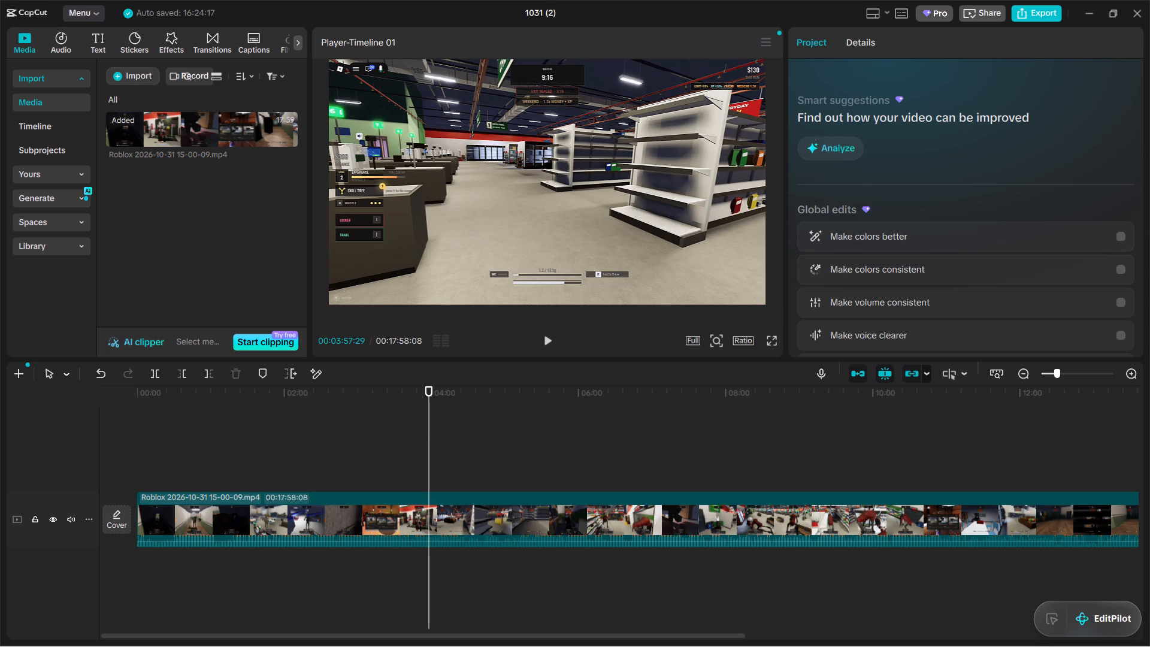
click(547, 339)
click(387, 441)
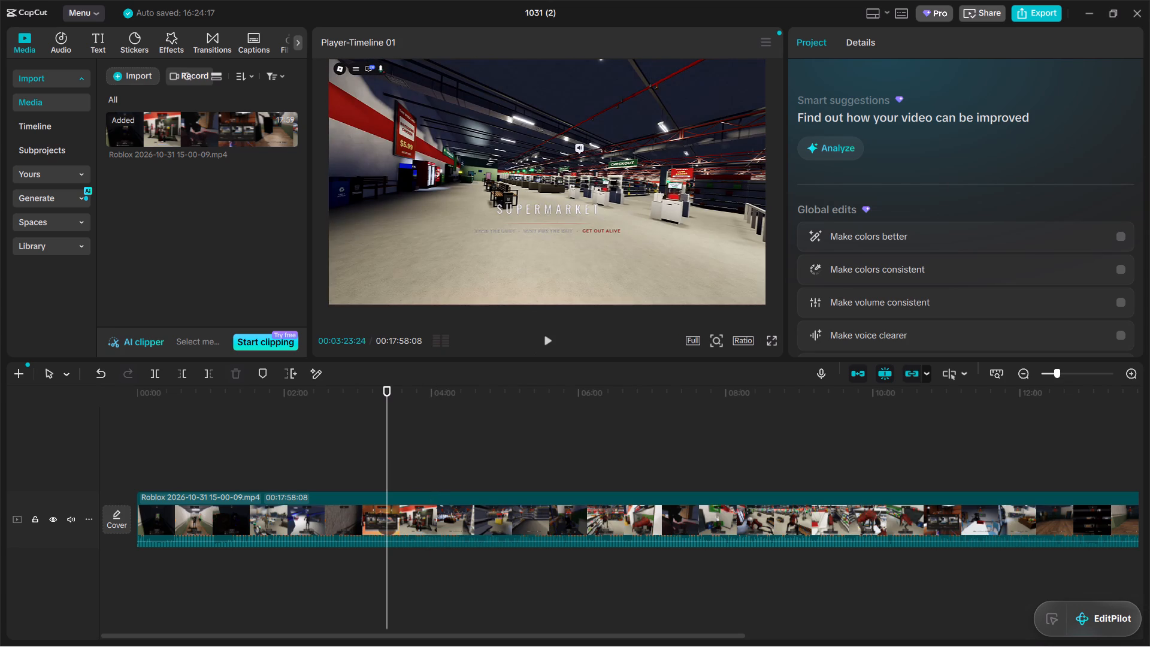
click(547, 342)
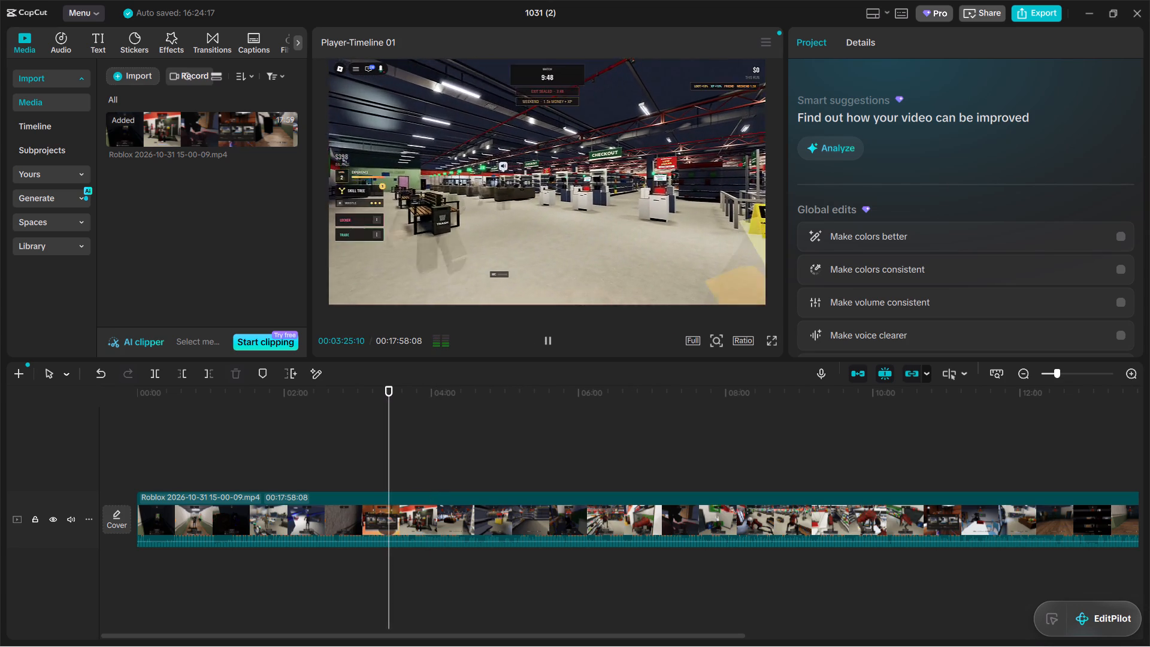
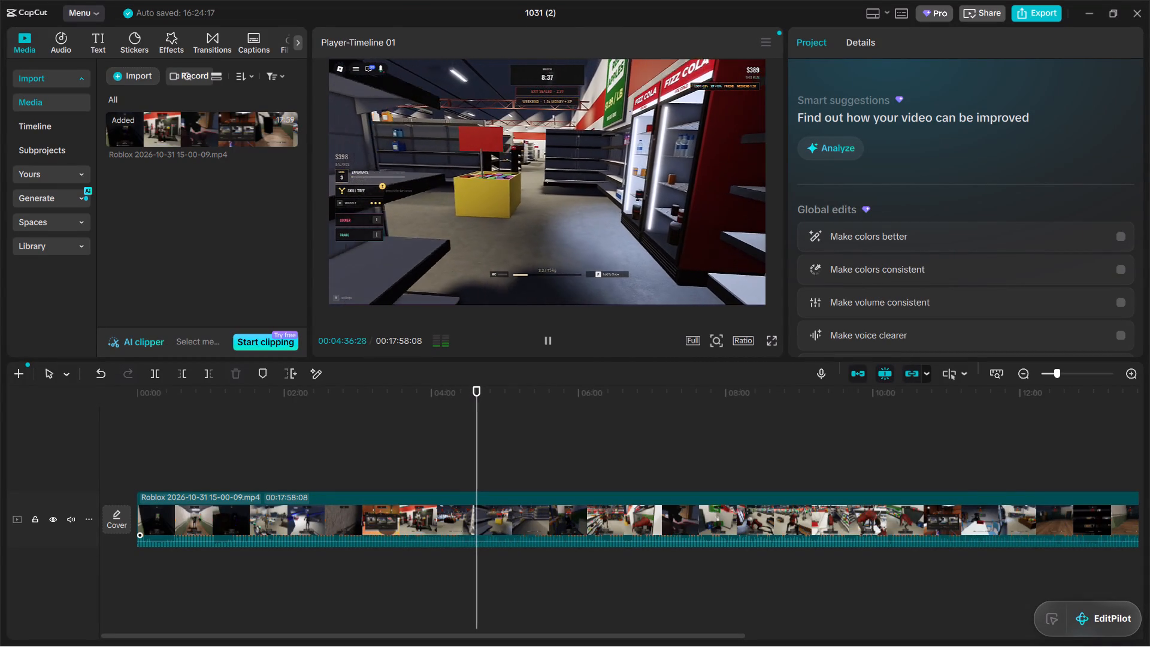
Play the recording from several points between about 4:36 and 5:53 to examine the store gameplay and find where to cut.
click(520, 516)
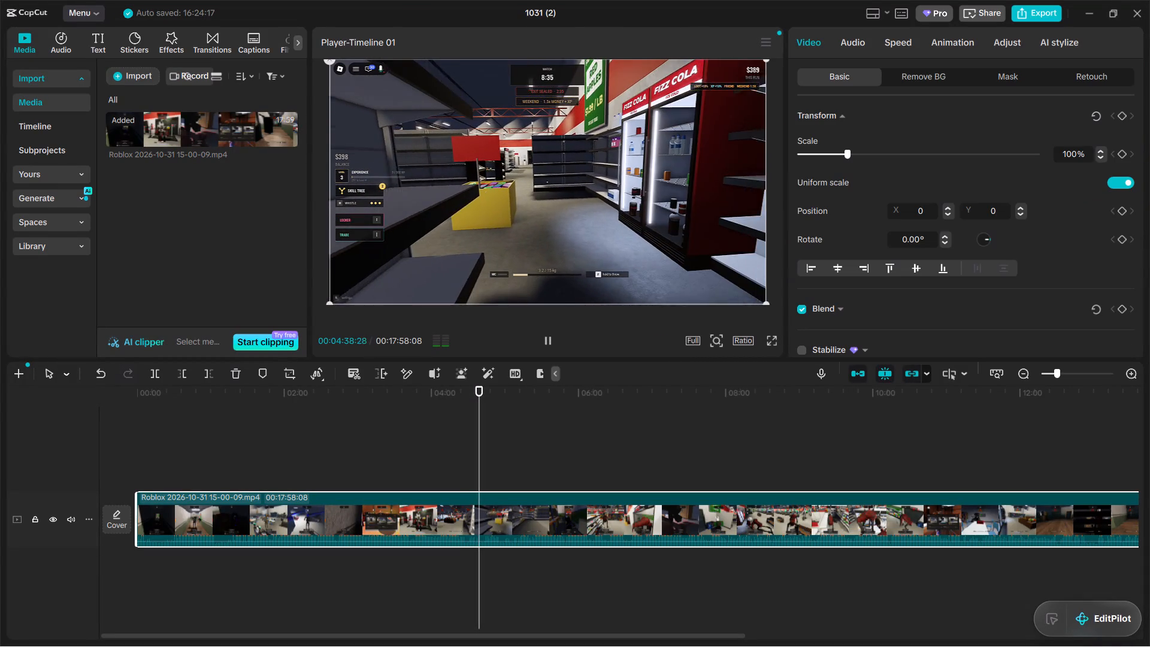
click(499, 453)
click(512, 448)
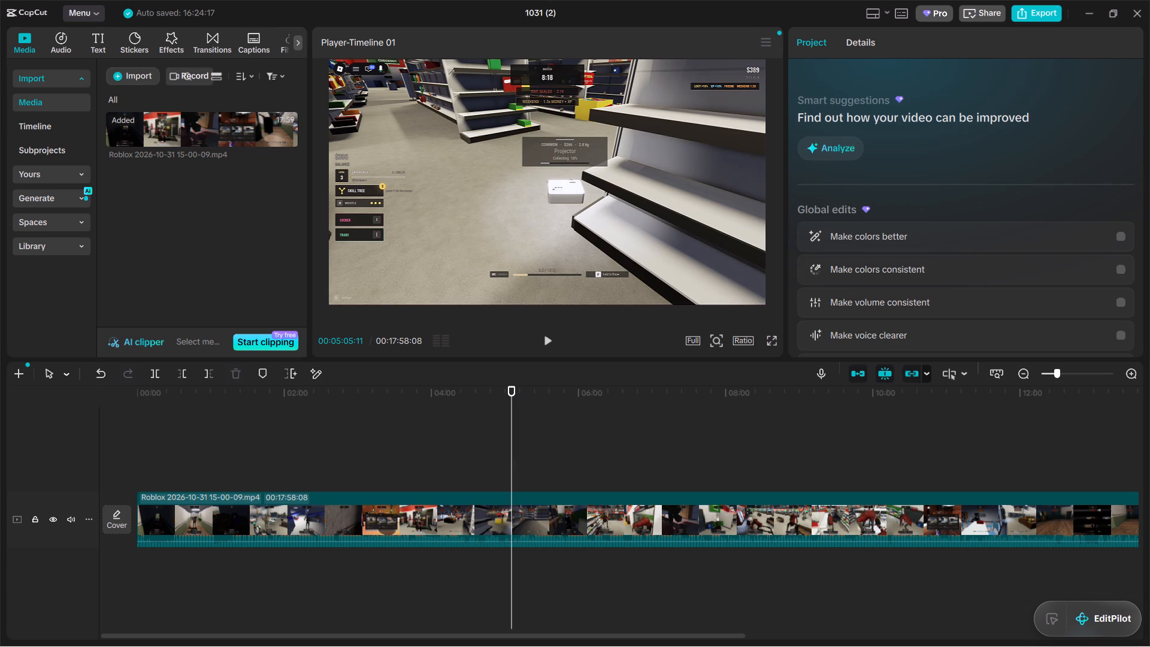
click(546, 341)
click(580, 530)
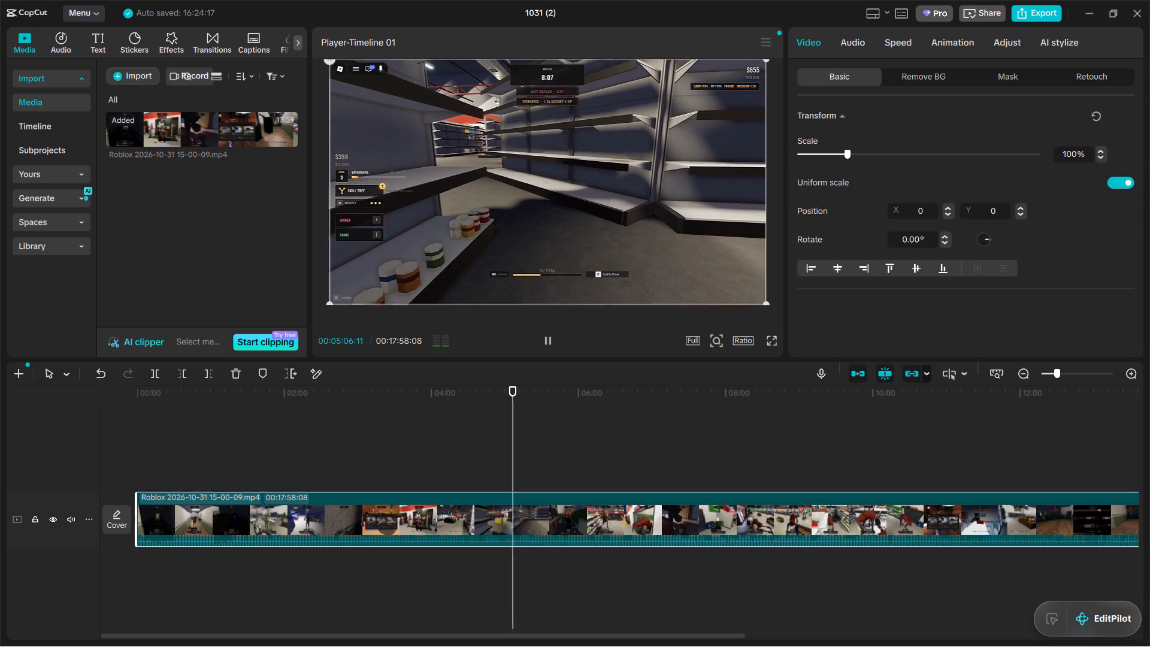
click(543, 446)
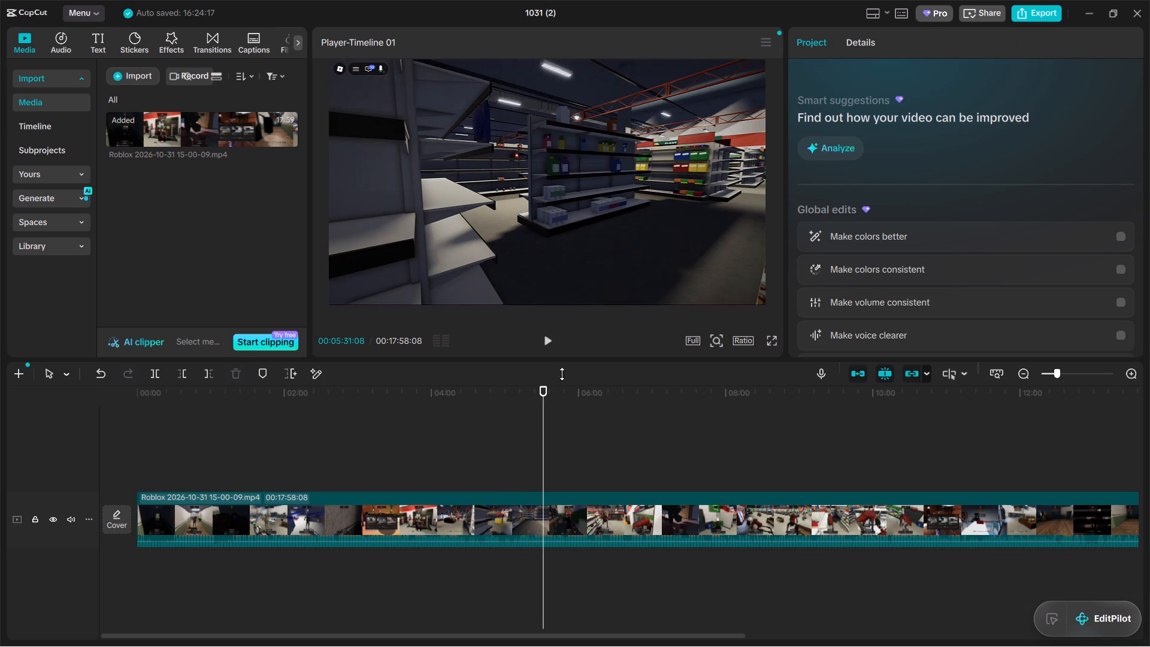
click(548, 335)
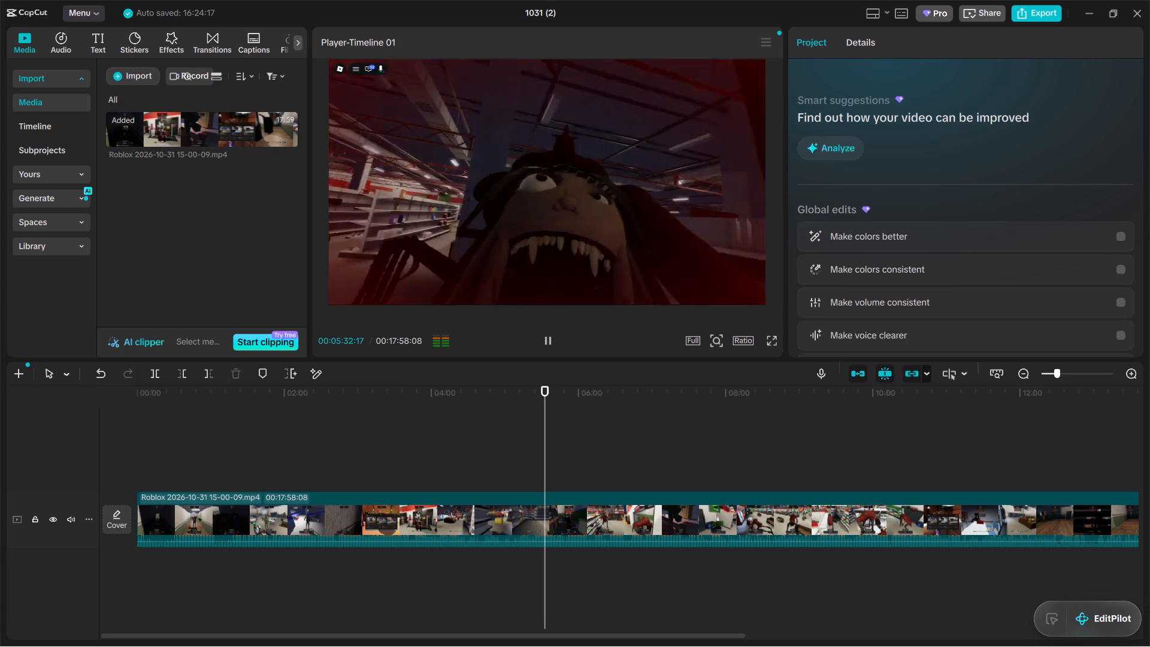
click(523, 443)
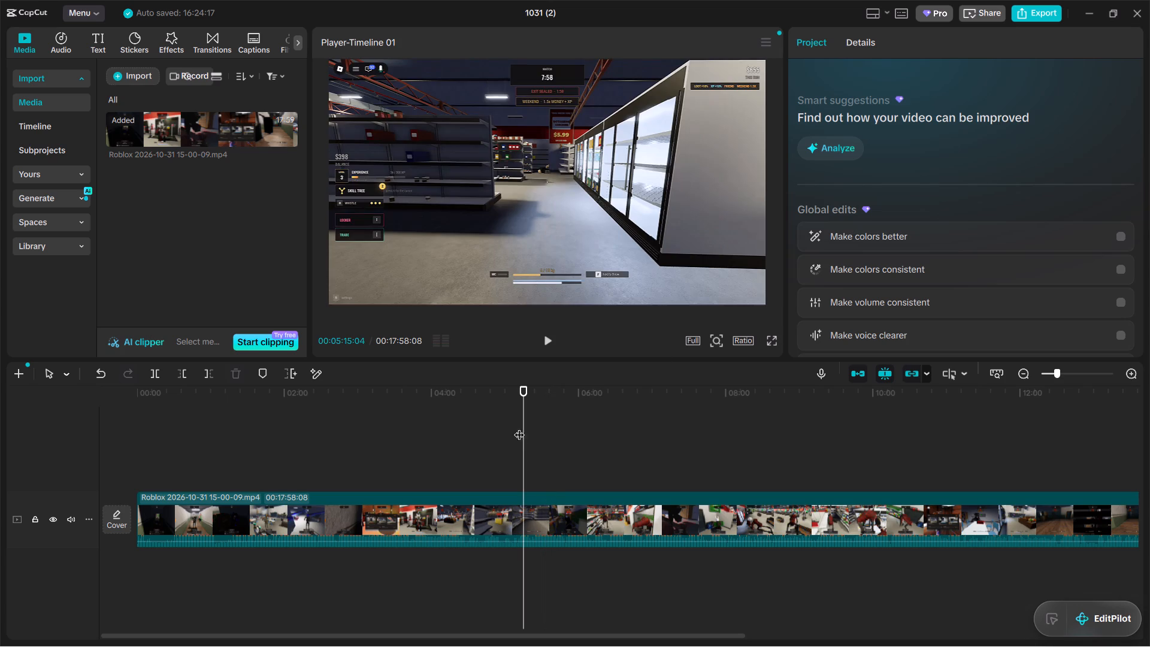
click(547, 338)
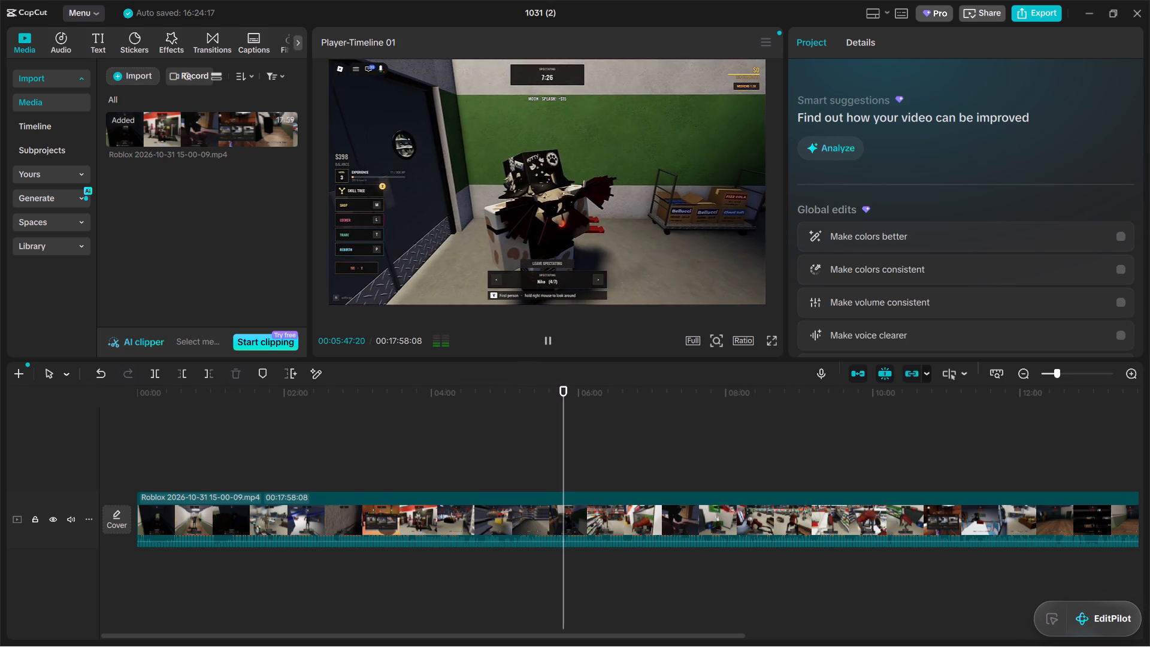
Trim away the Roblox clip's opening up to about 5:53, keeping only the footage after that point.
click(568, 512)
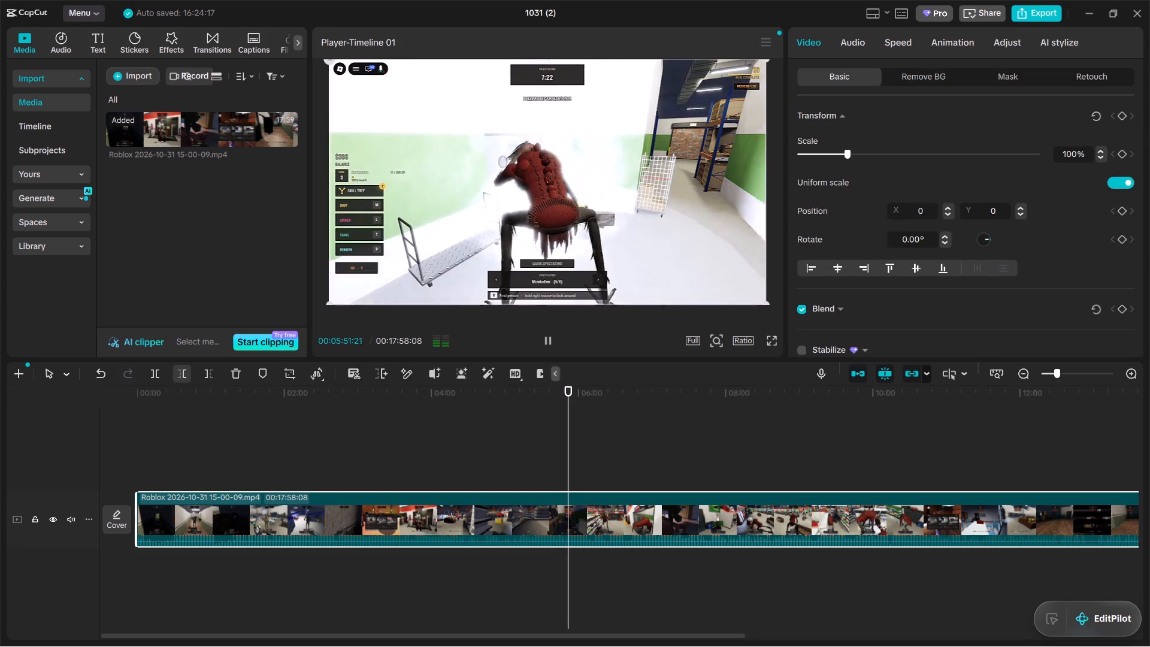
click(174, 371)
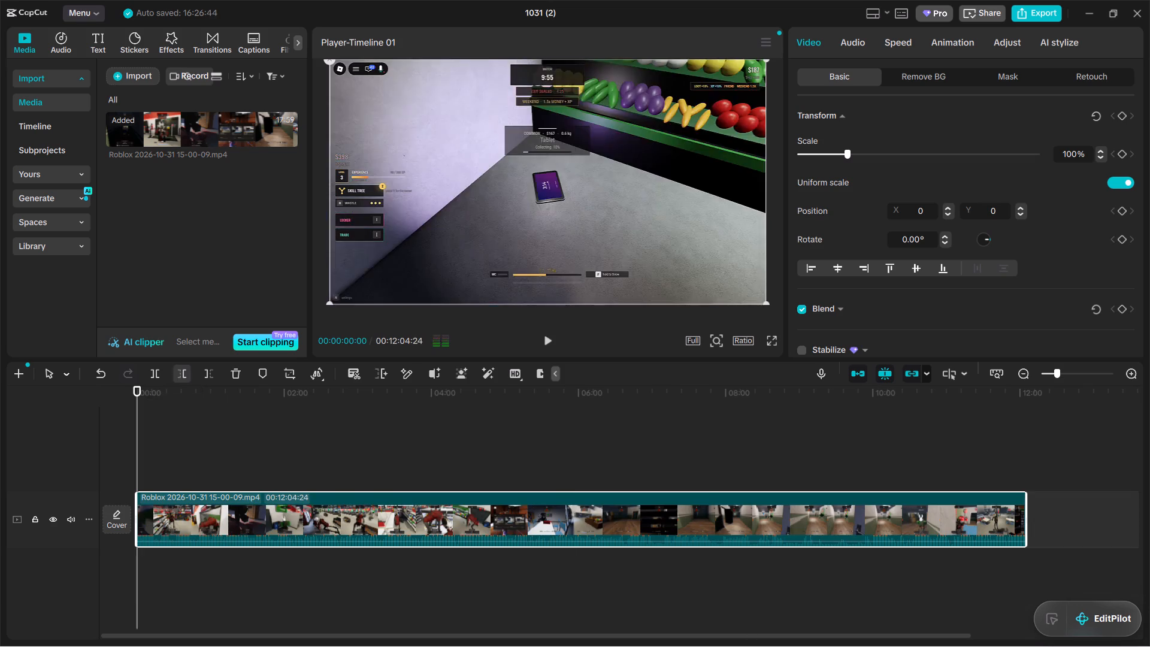
Play the trimmed Roblox clip from its new start to review the remaining footage.
click(550, 341)
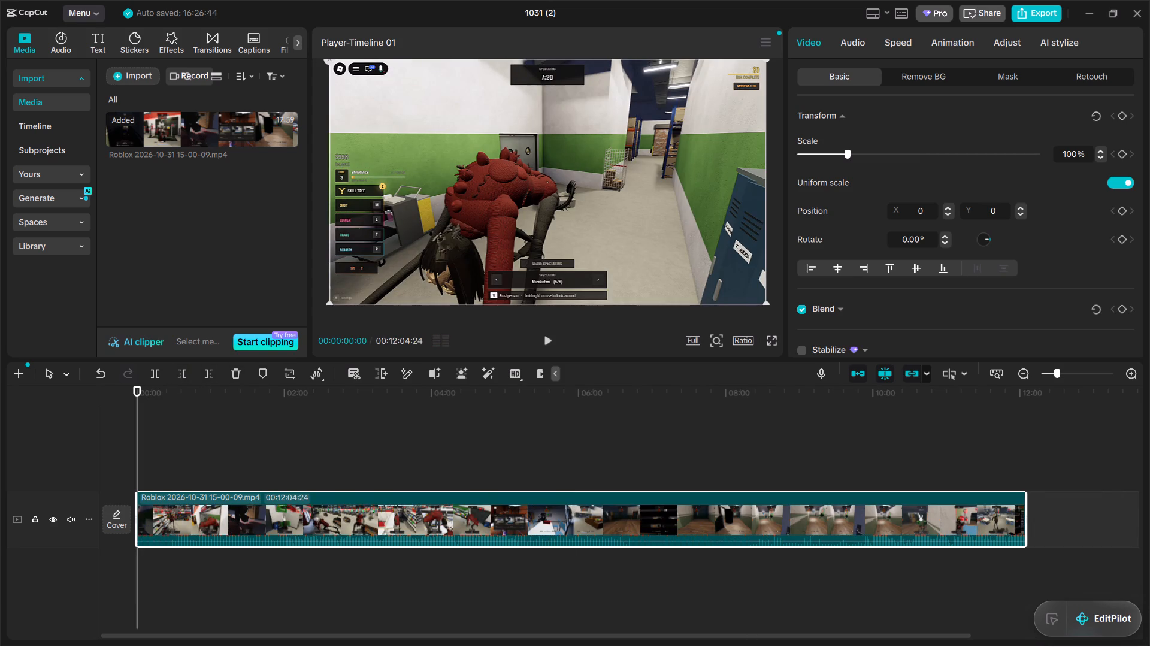
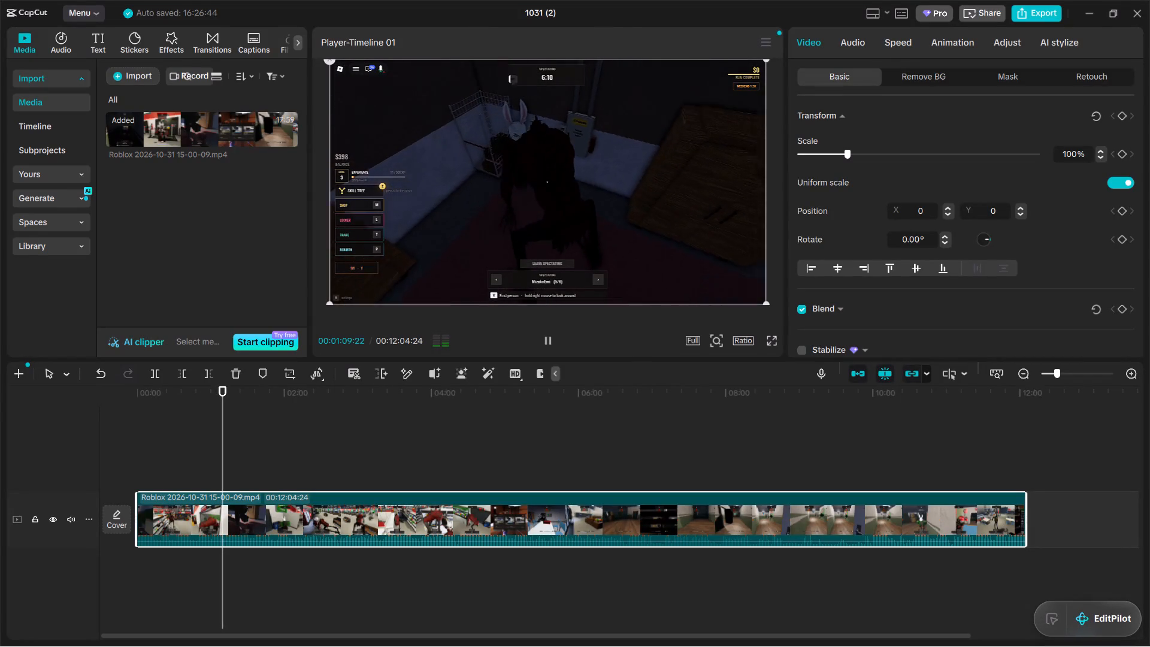
Split the Roblox clip at about 00:01:04:28, a few seconds before where playback stops.
key(space)
key(Left)
key(Left)
key(Left)
key(Left)
key(Left)
key(Left)
key(Left)
key(Left)
key(Left)
key(Left)
key(Left)
key(Left)
key(Left)
key(Left)
key(Left)
key(Left)
key(Left)
key(Left)
key(Left)
key(Left)
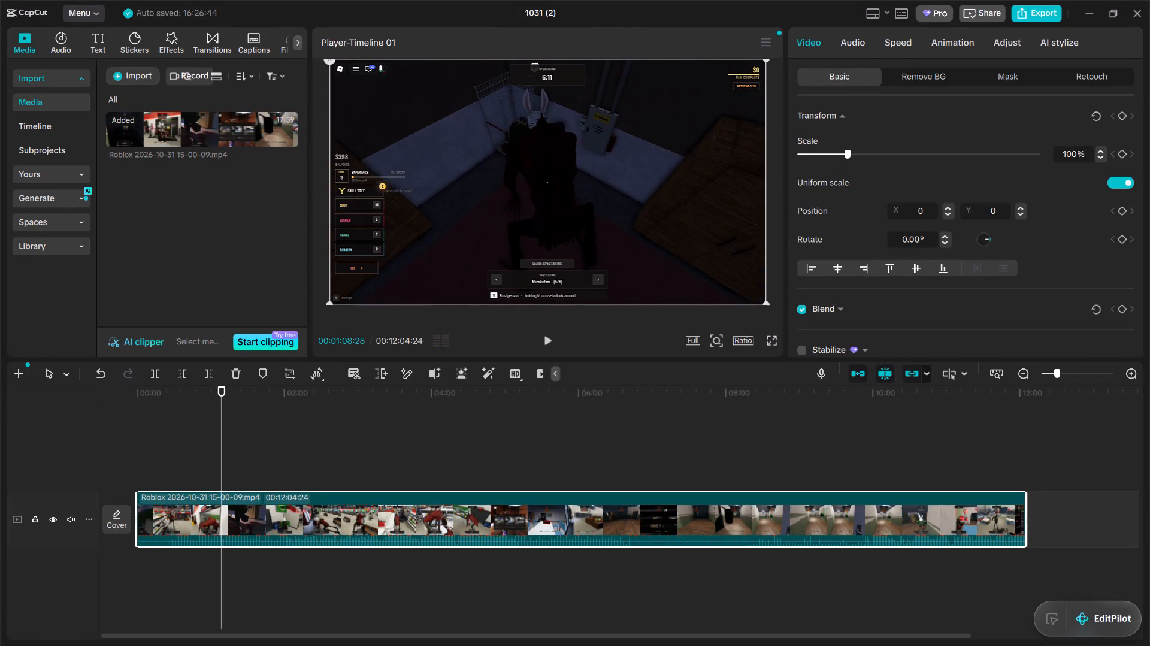
key(Left)
key(Left)
key(Left)
key(Left)
key(Left)
key(Left)
key(Left)
key(Left)
key(Left)
key(Left)
key(Left)
key(Left)
key(Left)
key(Left)
key(Left)
key(Left)
key(Left)
key(Left)
key(Left)
key(Left)
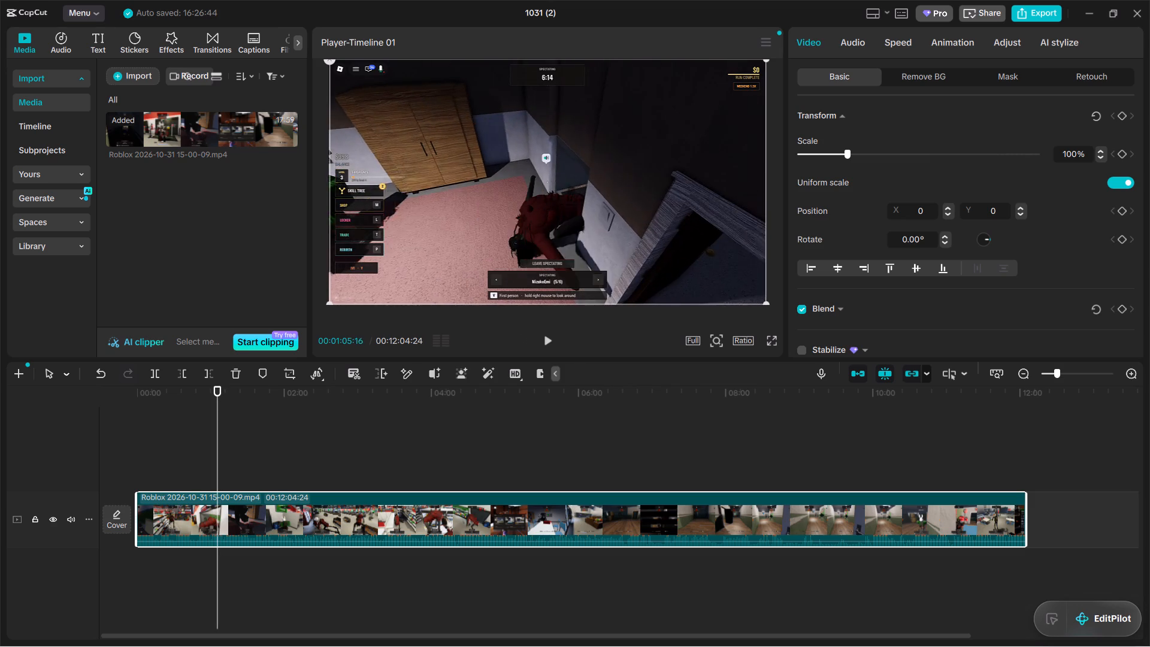
key(Left)
key(Left)
key(Left)
key(Left)
key(Left)
key(Left)
key(Left)
key(Left)
key(Left)
key(Left)
key(Left)
key(Left)
key(Left)
key(Left)
key(Left)
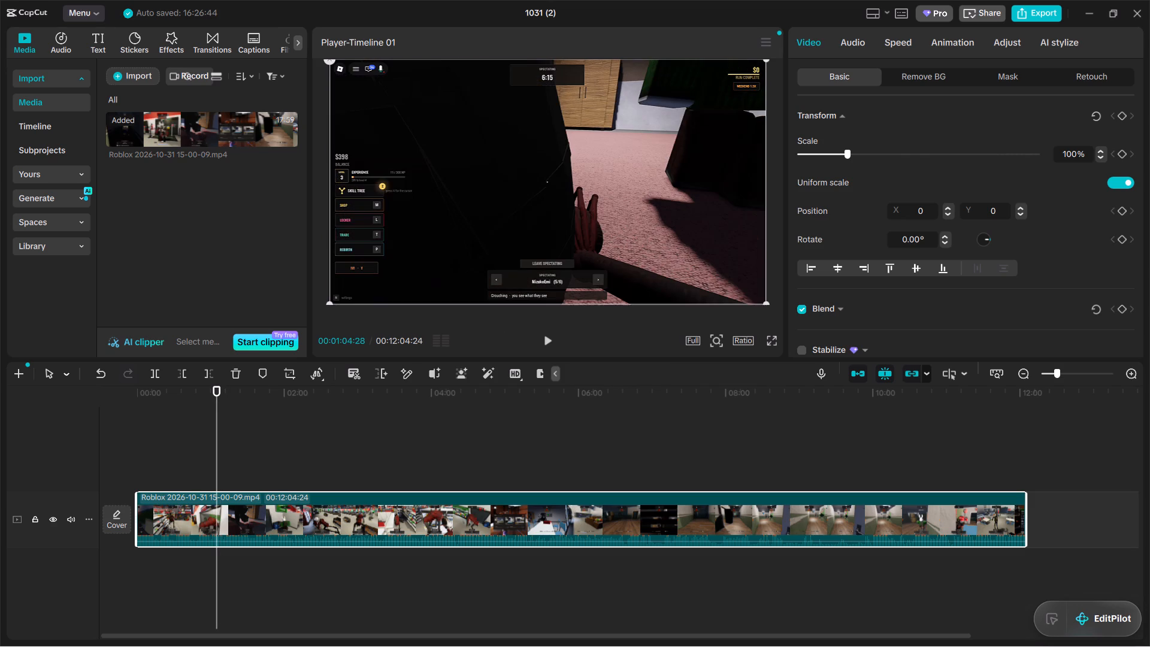
click(255, 494)
click(155, 369)
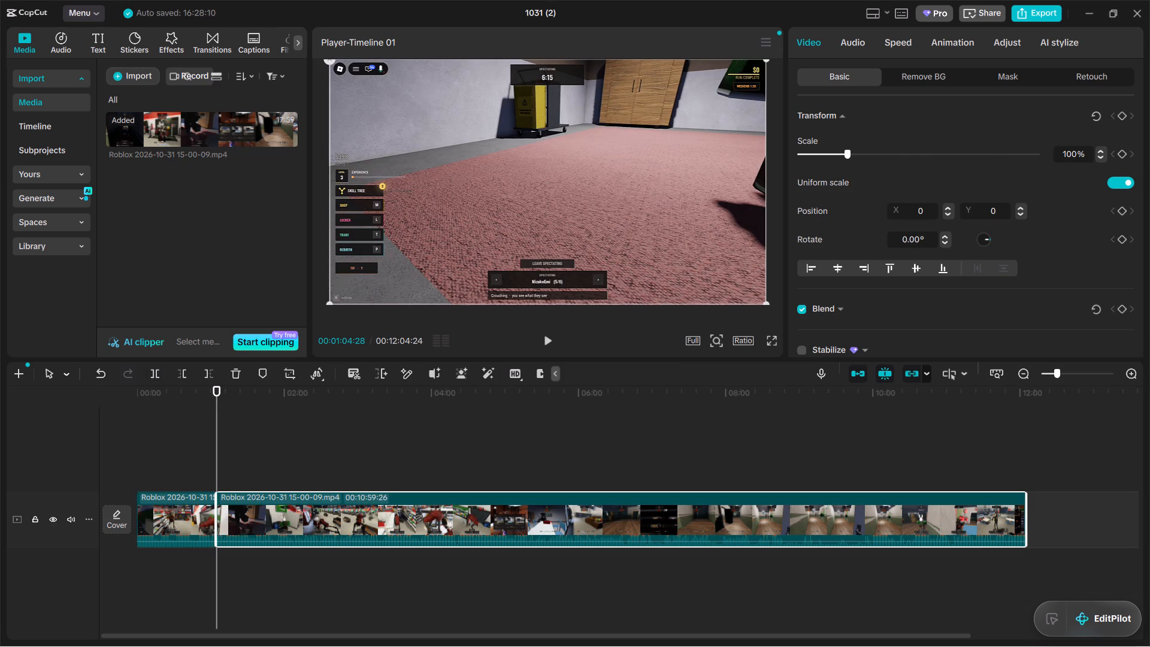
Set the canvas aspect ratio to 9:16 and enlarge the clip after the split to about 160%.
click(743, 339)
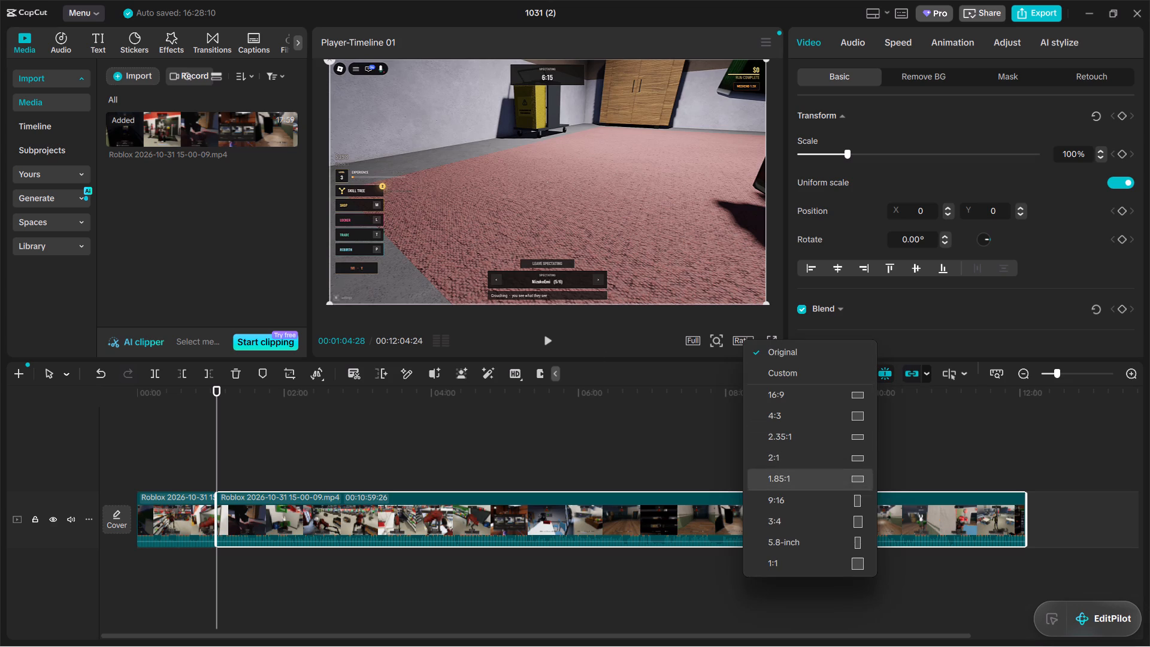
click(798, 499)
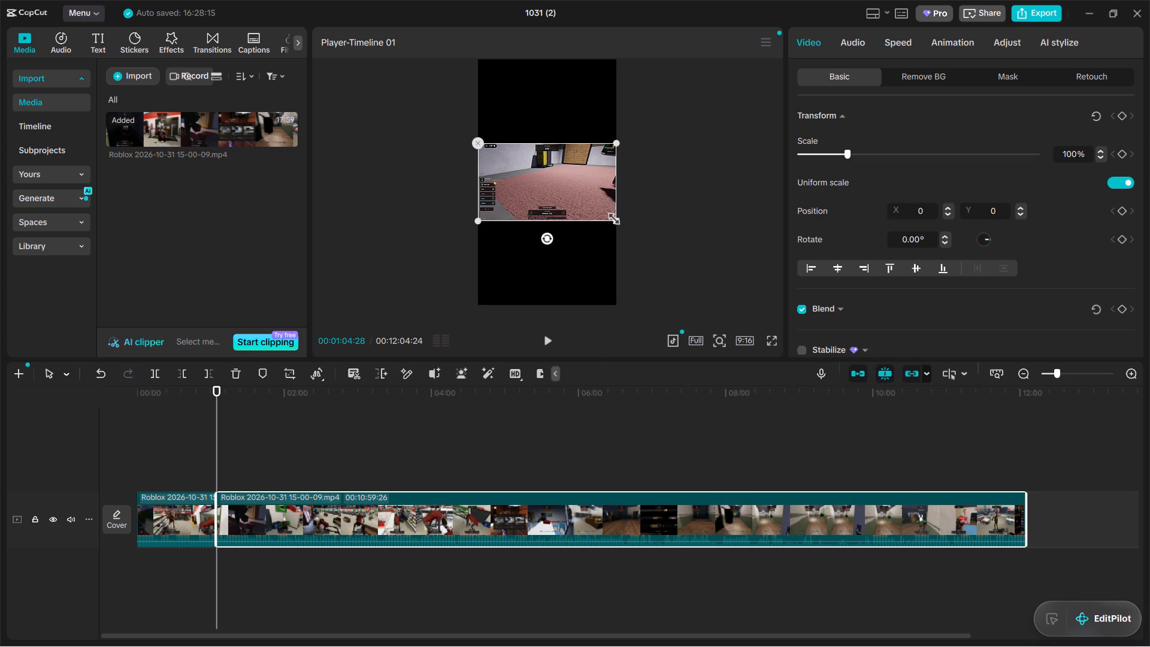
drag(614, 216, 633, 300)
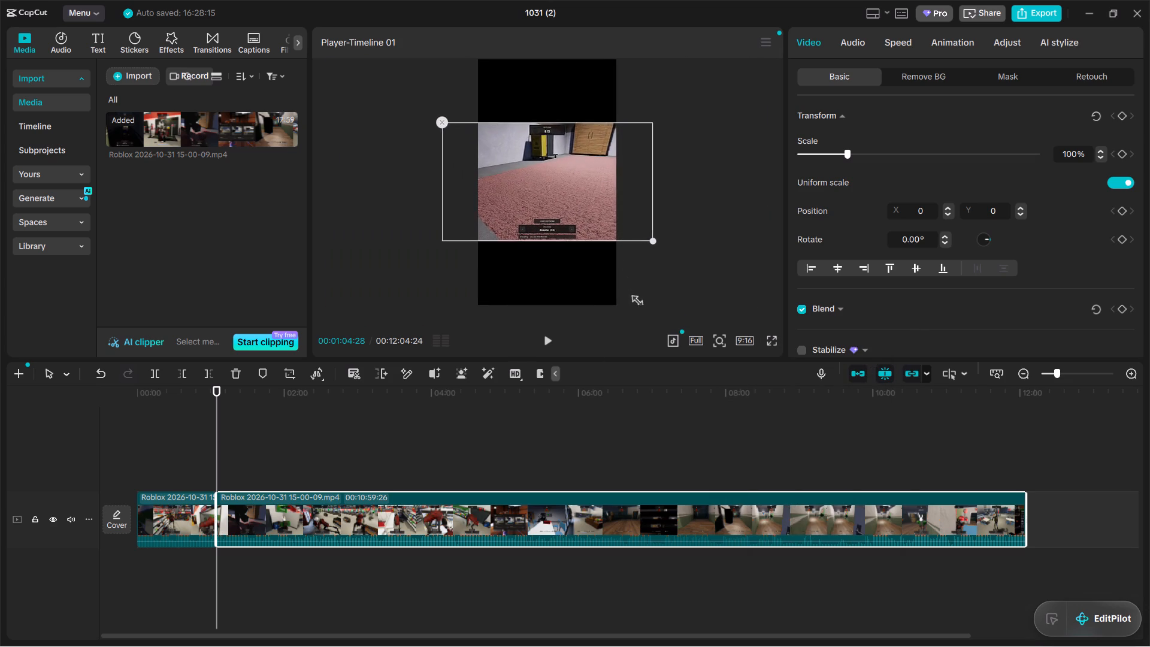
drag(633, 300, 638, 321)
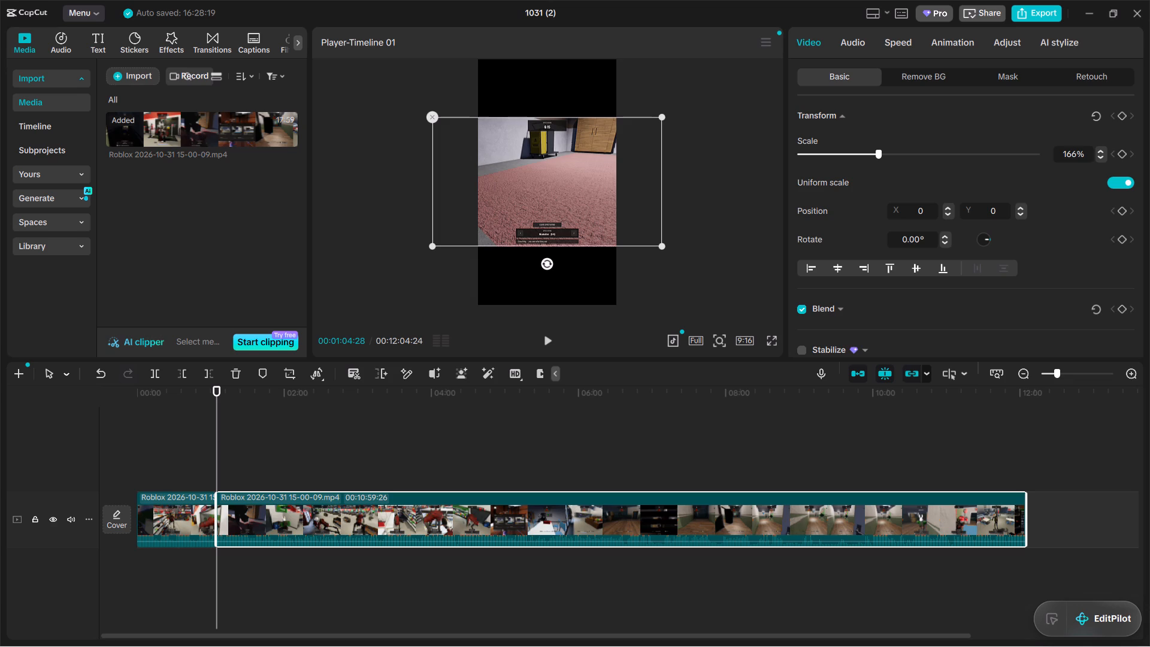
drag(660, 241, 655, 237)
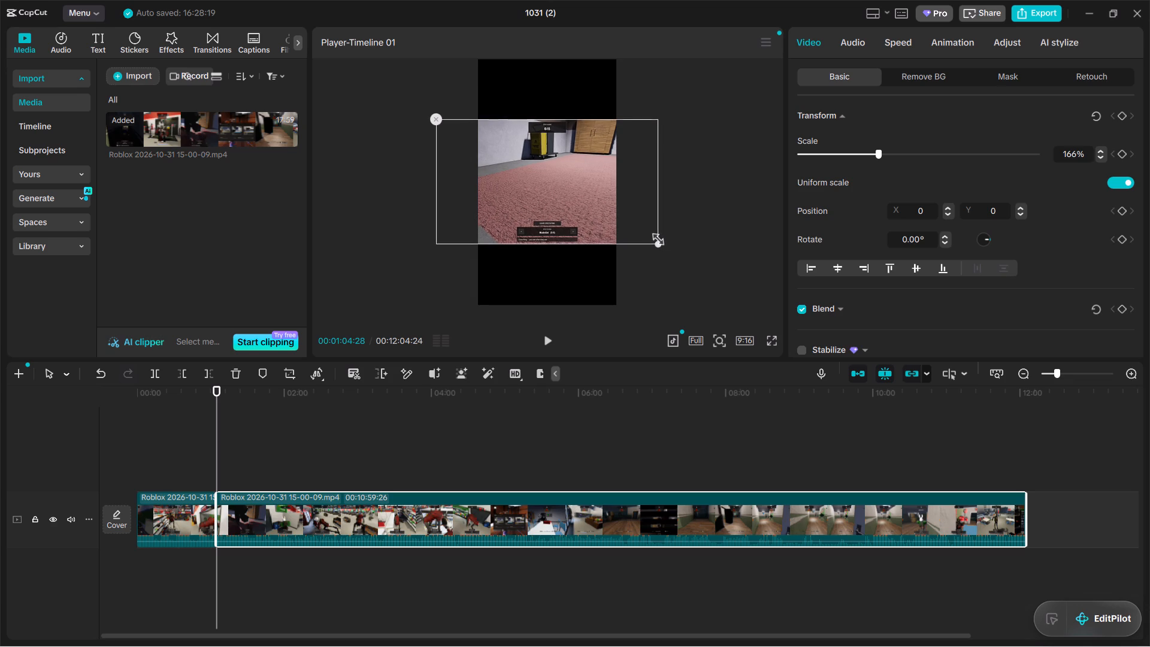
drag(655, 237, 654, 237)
Change the canvas aspect ratio to 3:4.
click(741, 344)
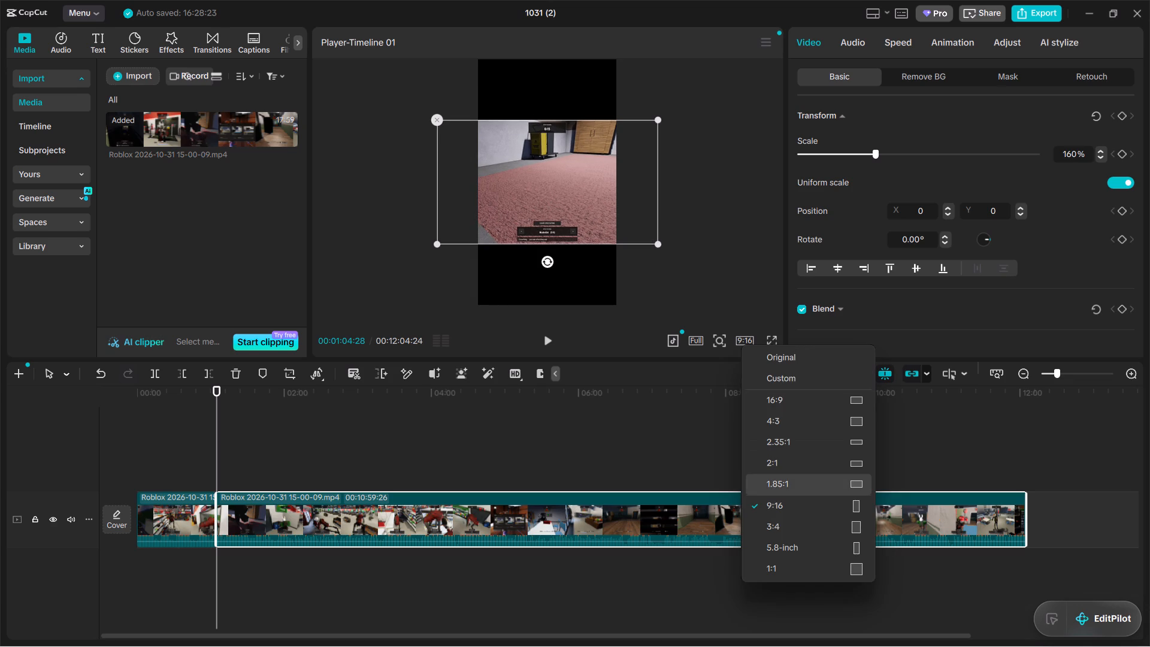
click(801, 522)
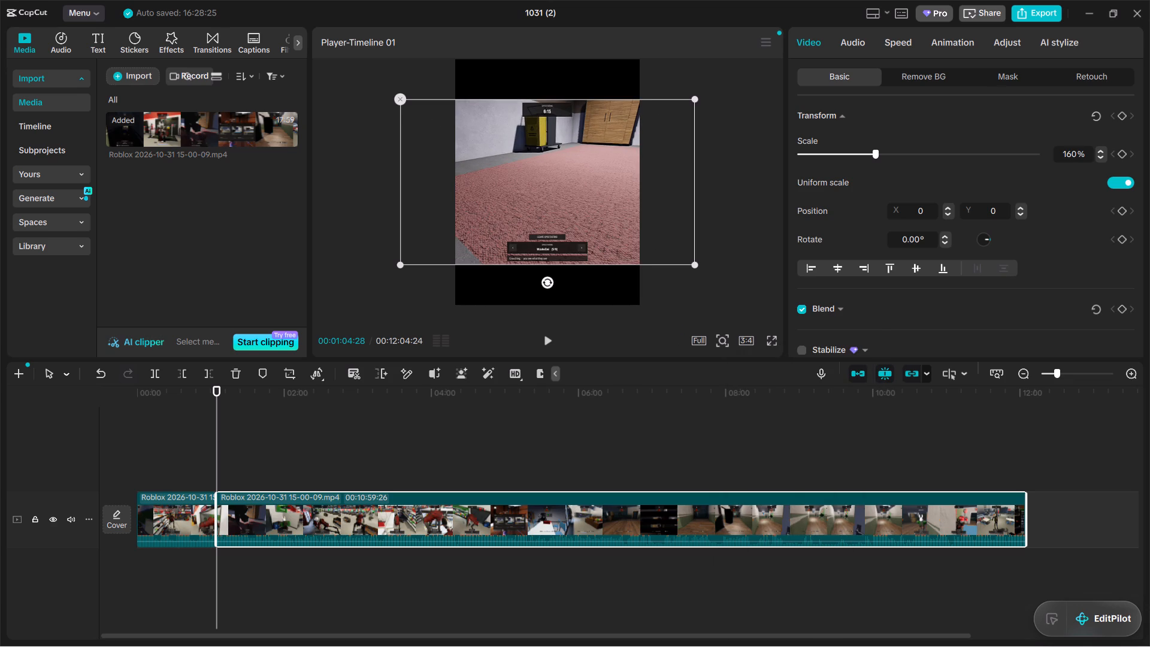
Set the scale of the clip after the split to 157%.
click(1081, 149)
key(BackSpace)
key(BackSpace)
key(5)
key(7)
click(722, 292)
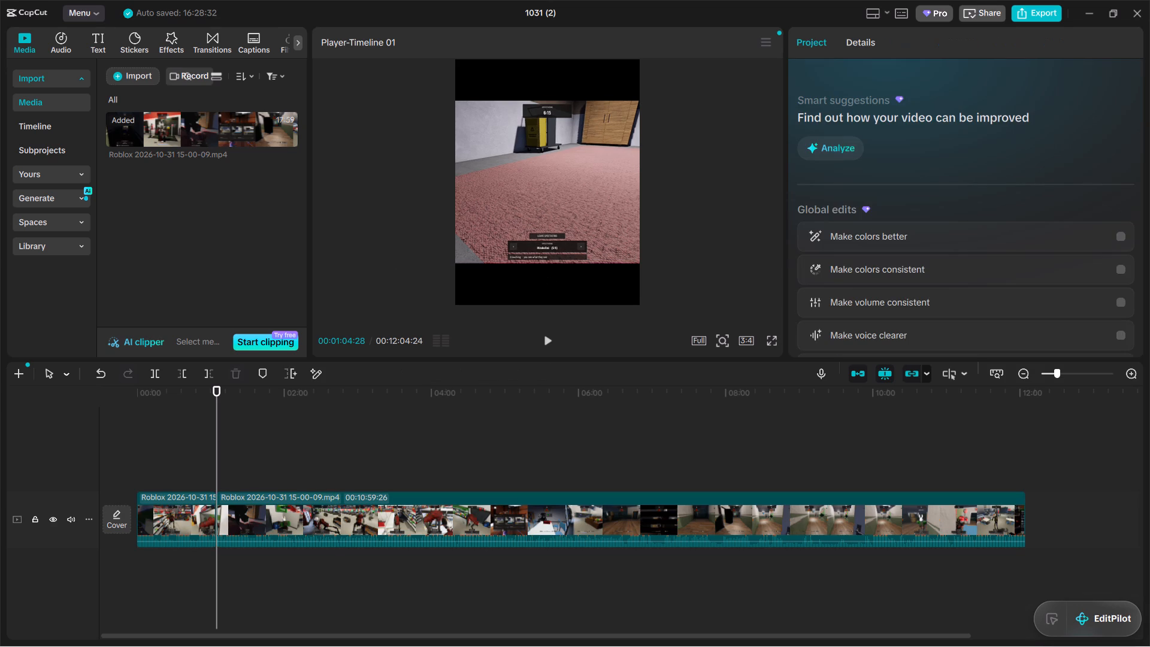
Trim away the start of the second clip up to about 00:01:06:05.
key(space)
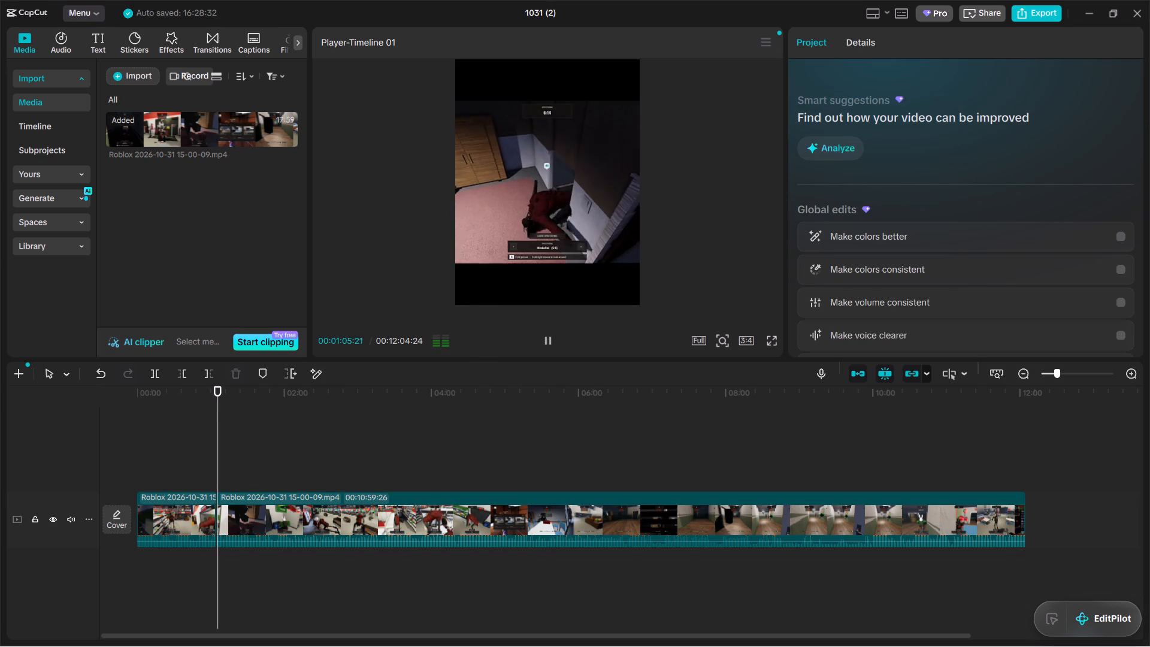
key(space)
click(243, 506)
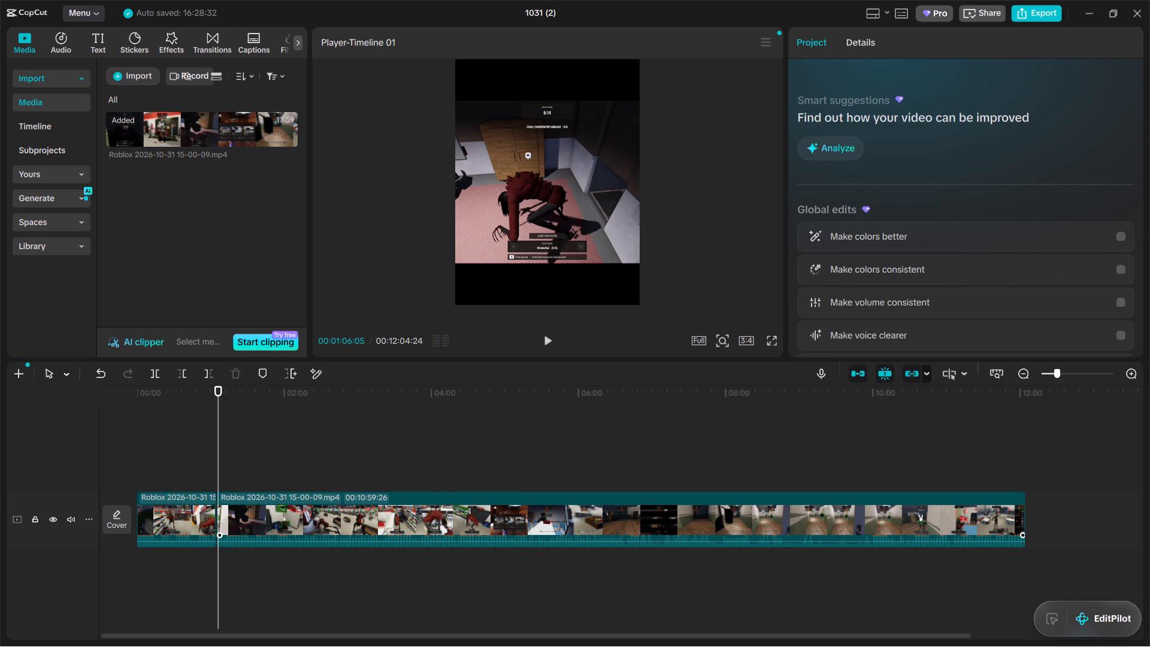
click(189, 372)
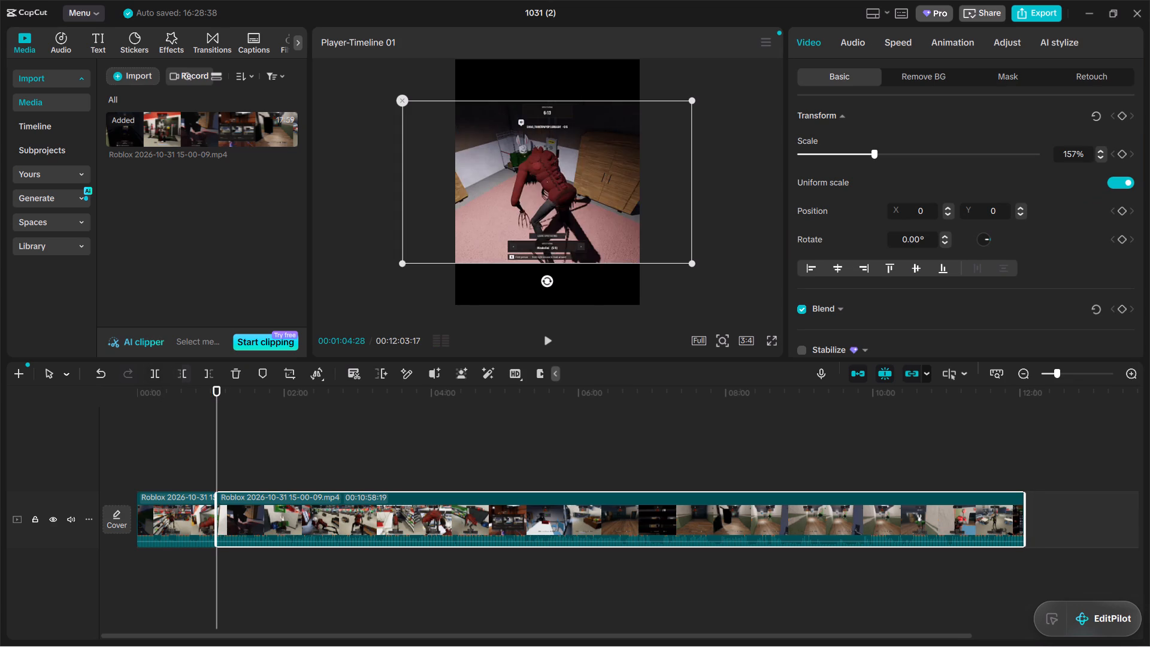
Play the second clip from its new start to about 2:04, partly in full screen, to review the spectating footage.
key(space)
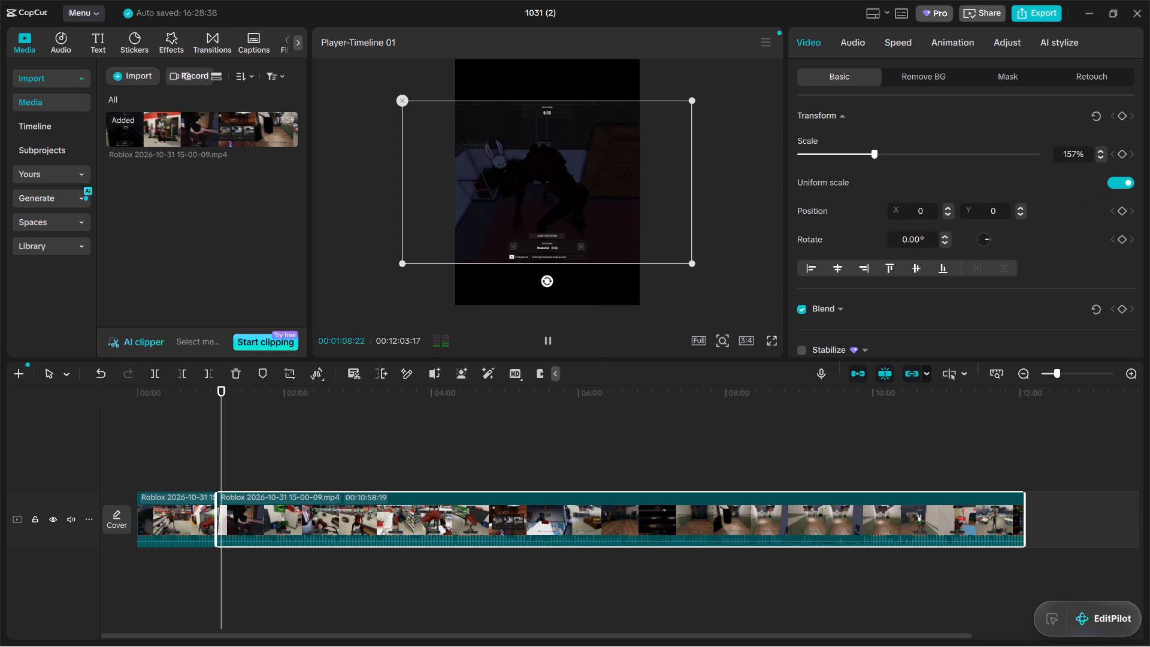
click(770, 336)
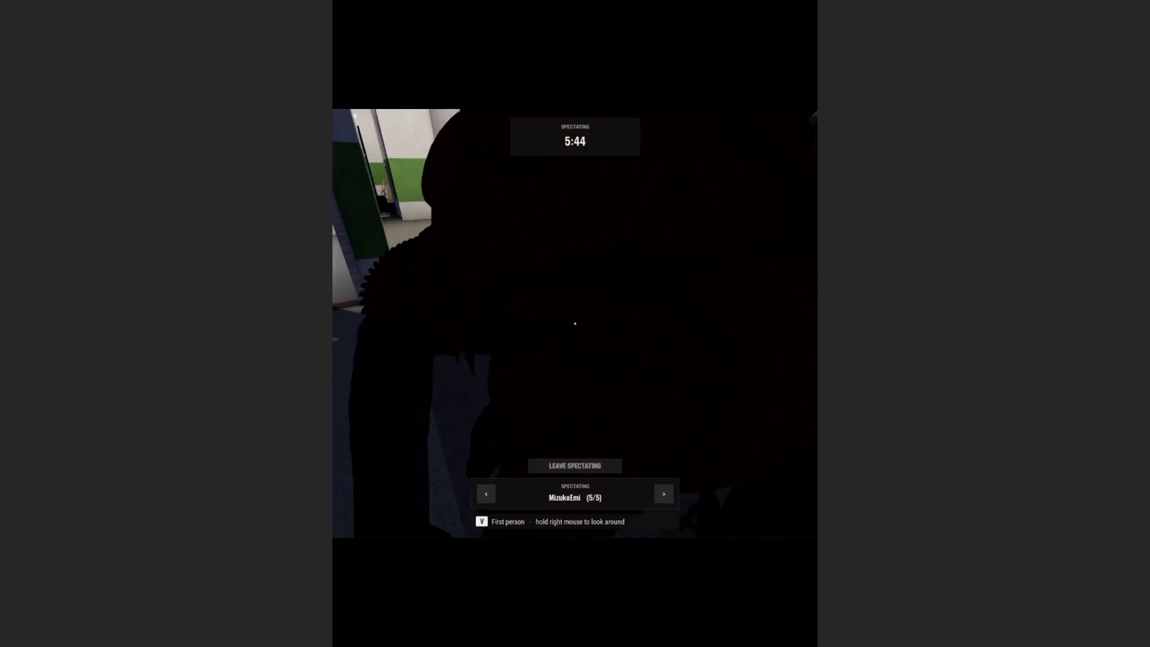
key(space)
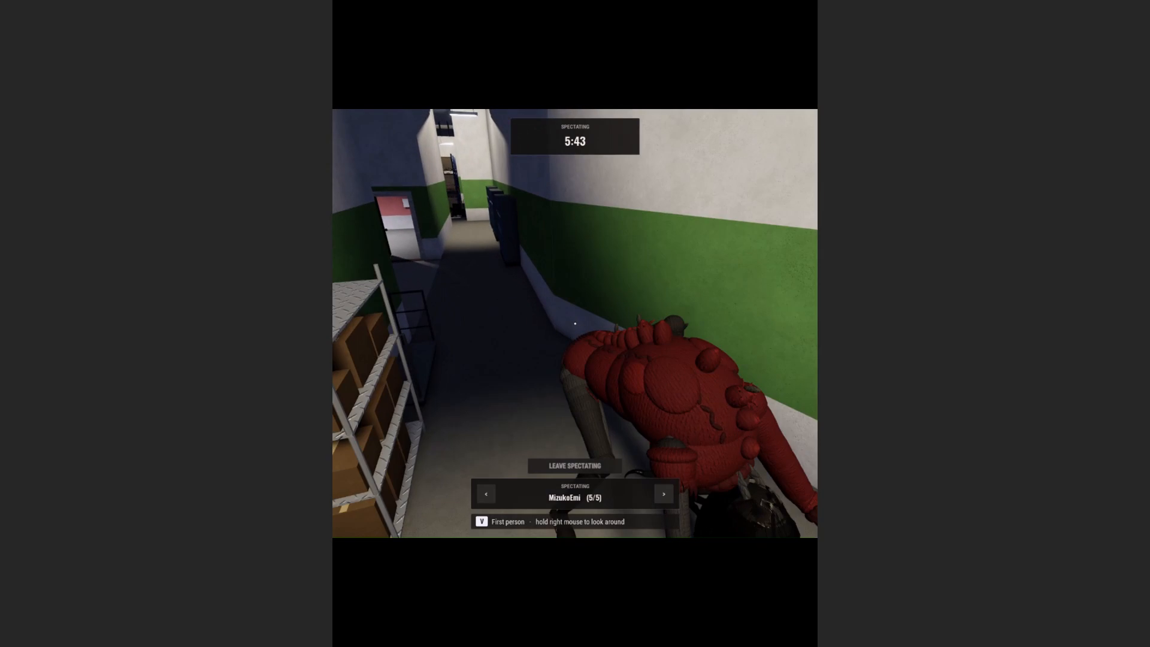
key(Escape)
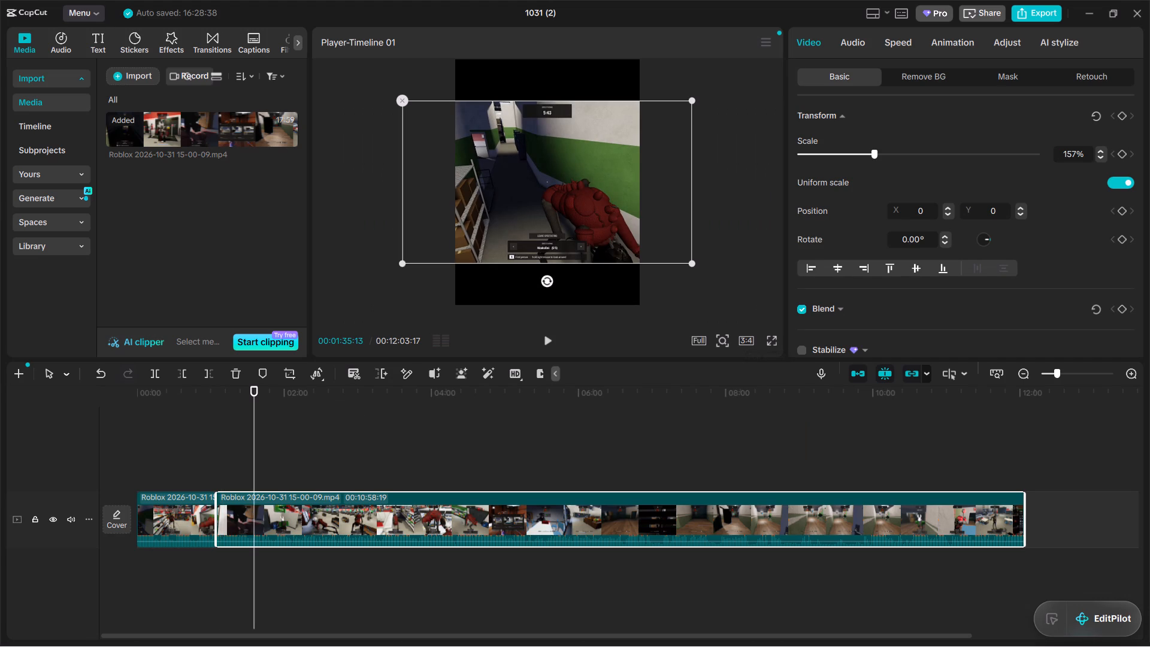
key(space)
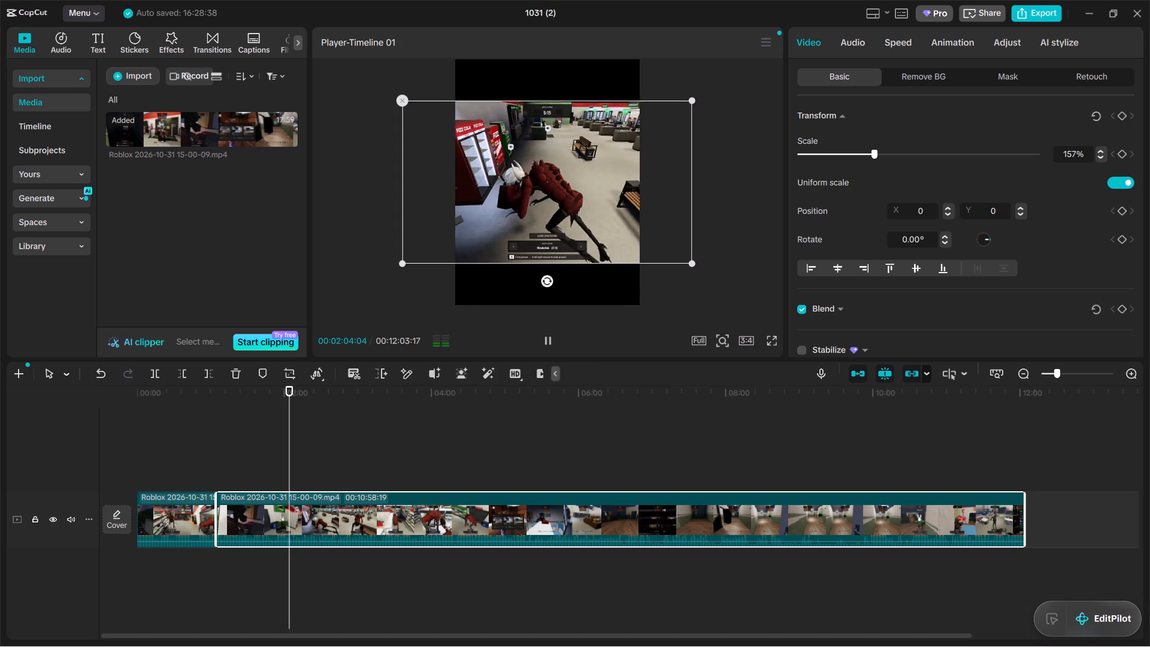
Replay the second clip from an earlier point and split it at about 00:01:32:21.
click(263, 431)
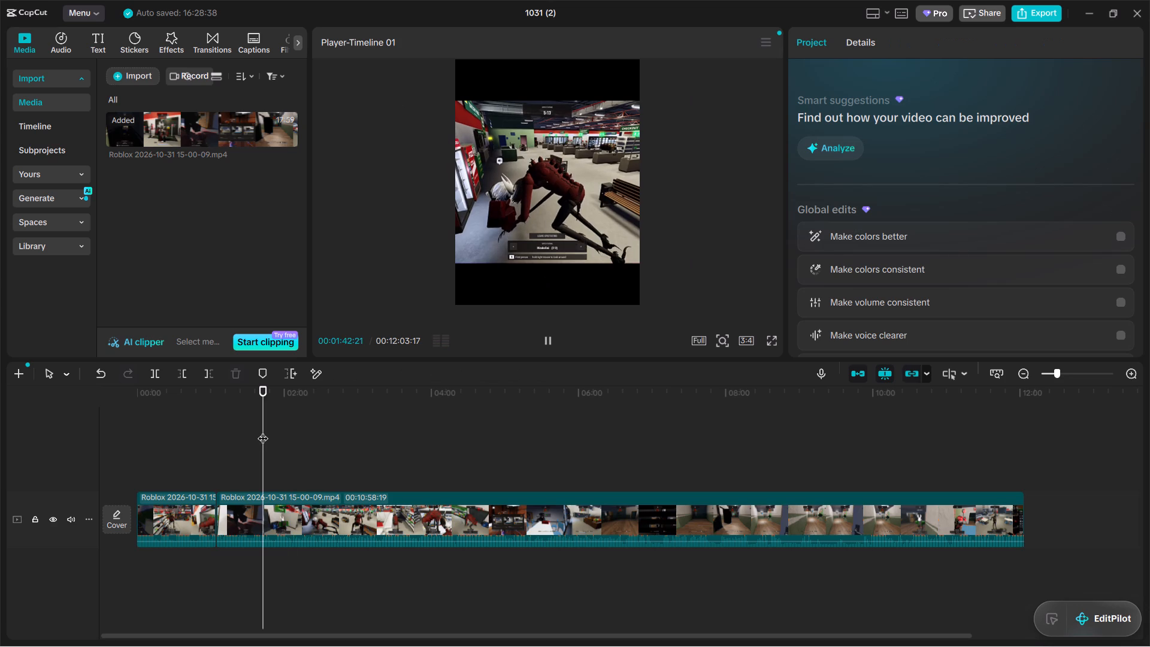
click(228, 443)
key(space)
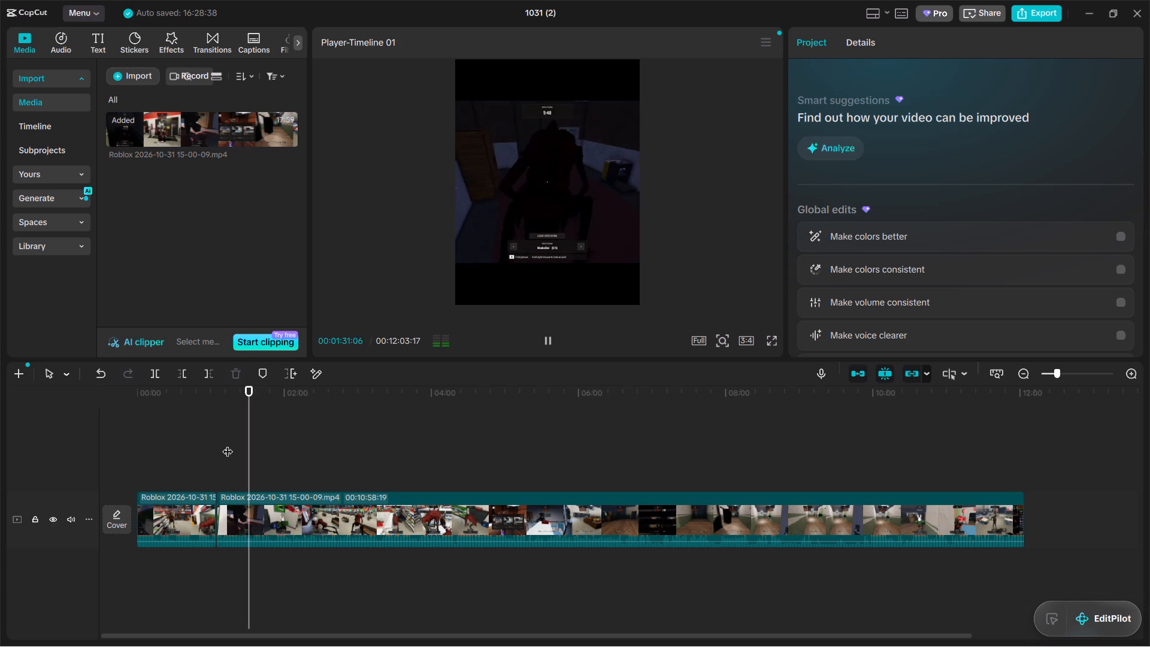
key(space)
key(space)
key(space)
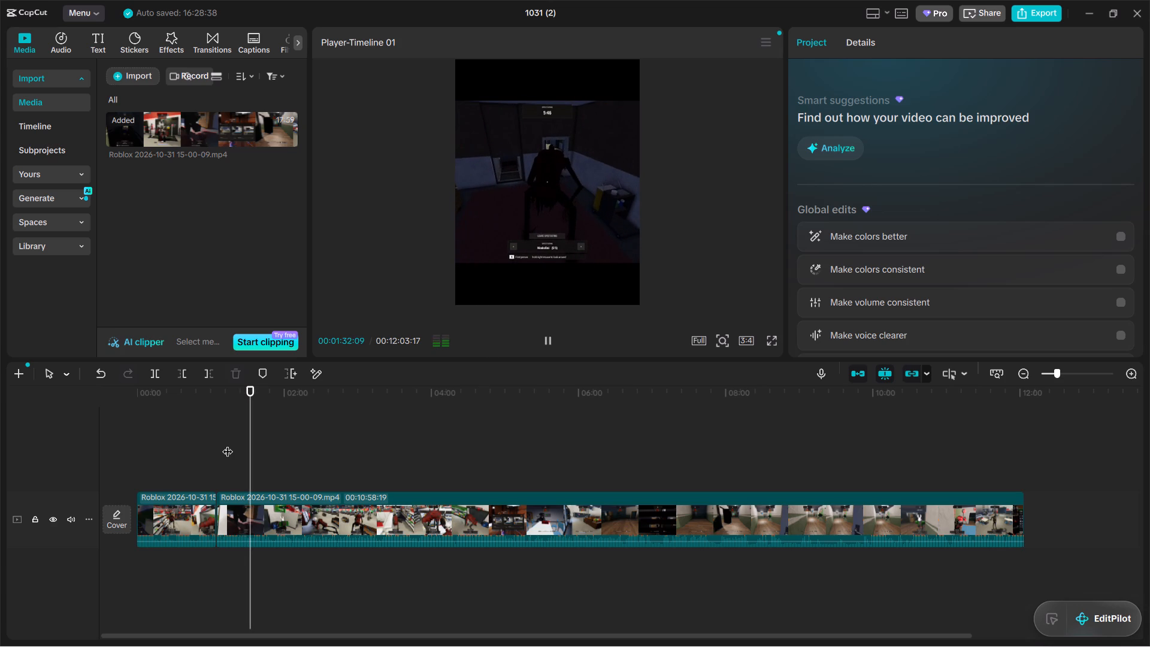
key(space)
key(space)
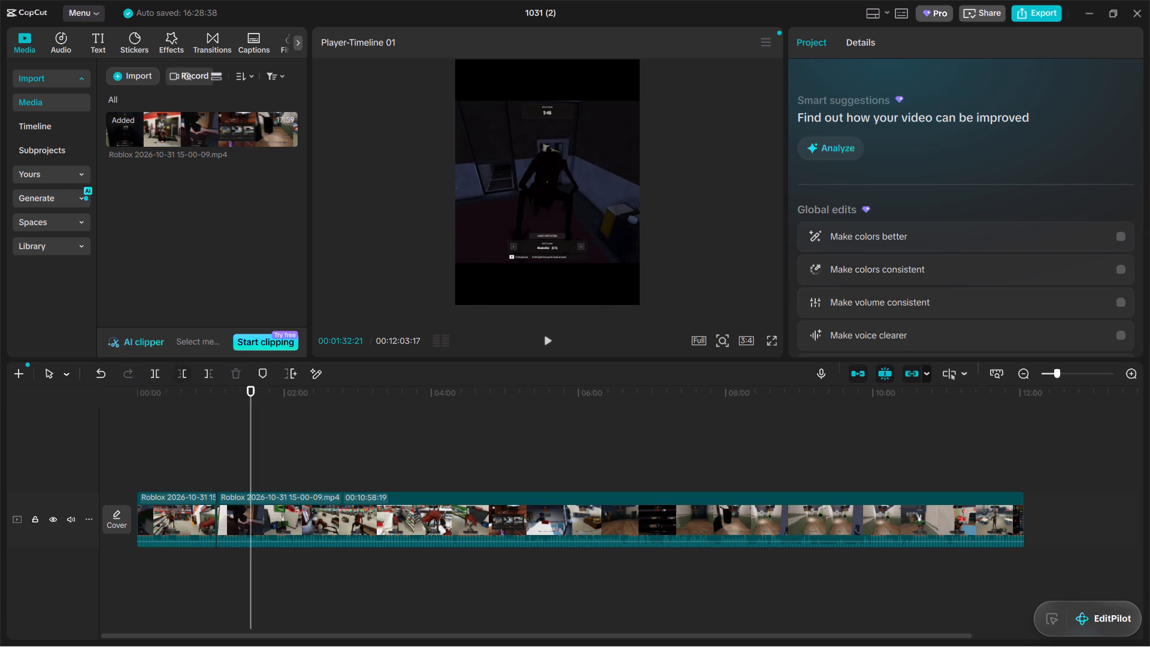
click(152, 373)
Review the third clip's spectating footage from the split at 00:01:32:21, playing parts and skimming ahead to about 4:07.
key(space)
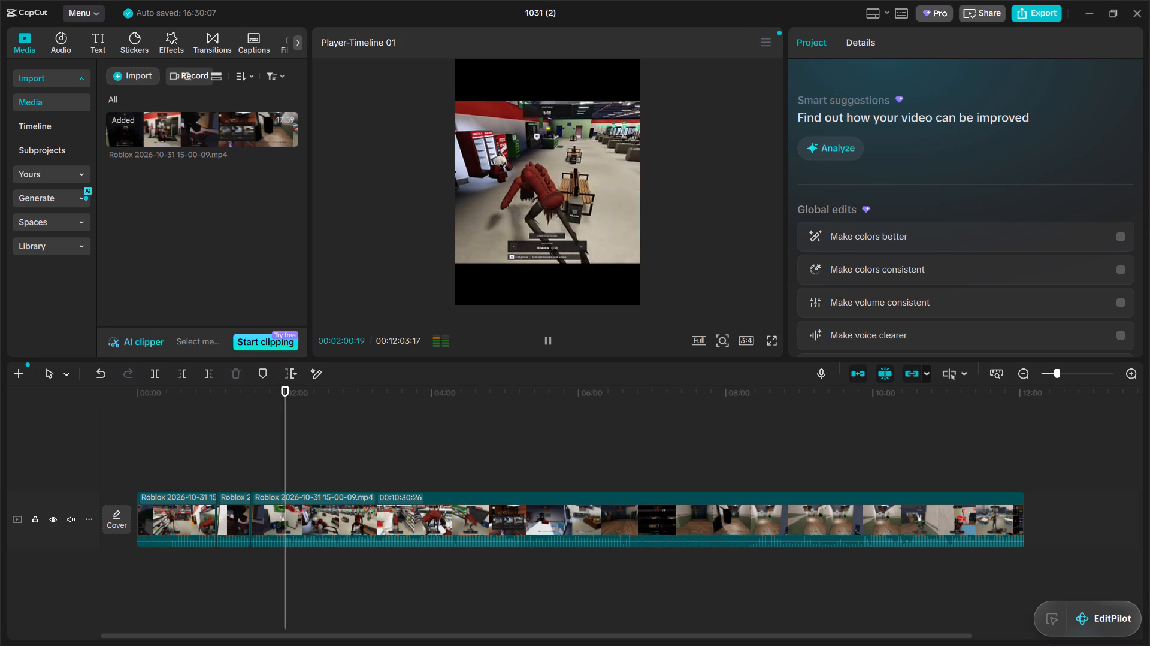
key(space)
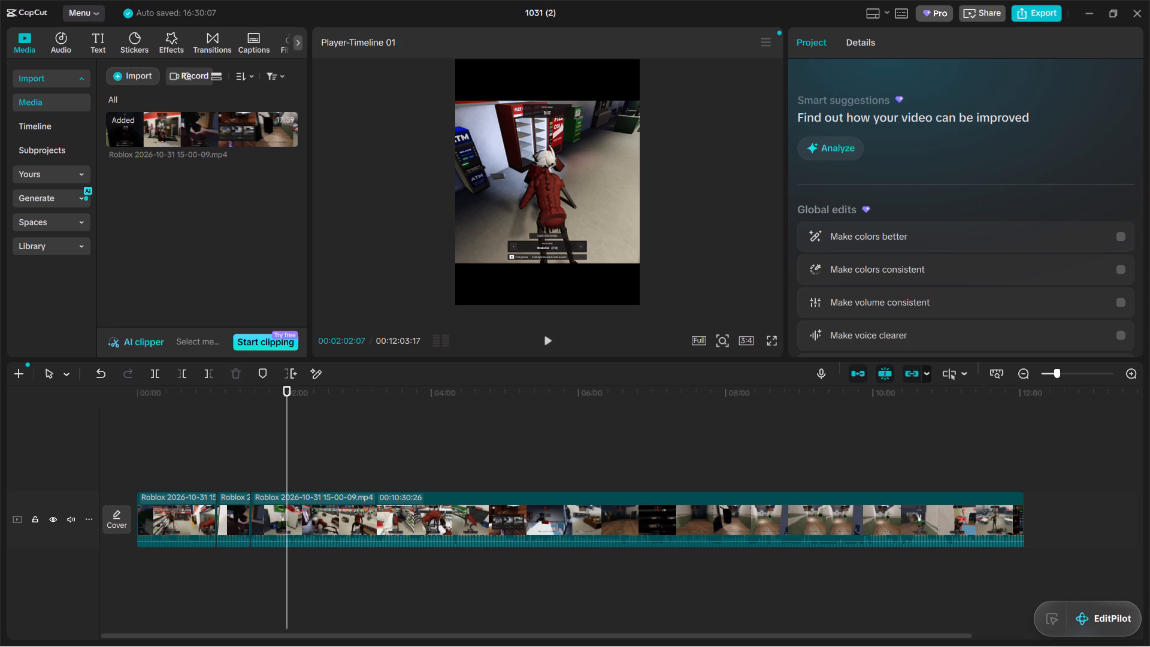
key(space)
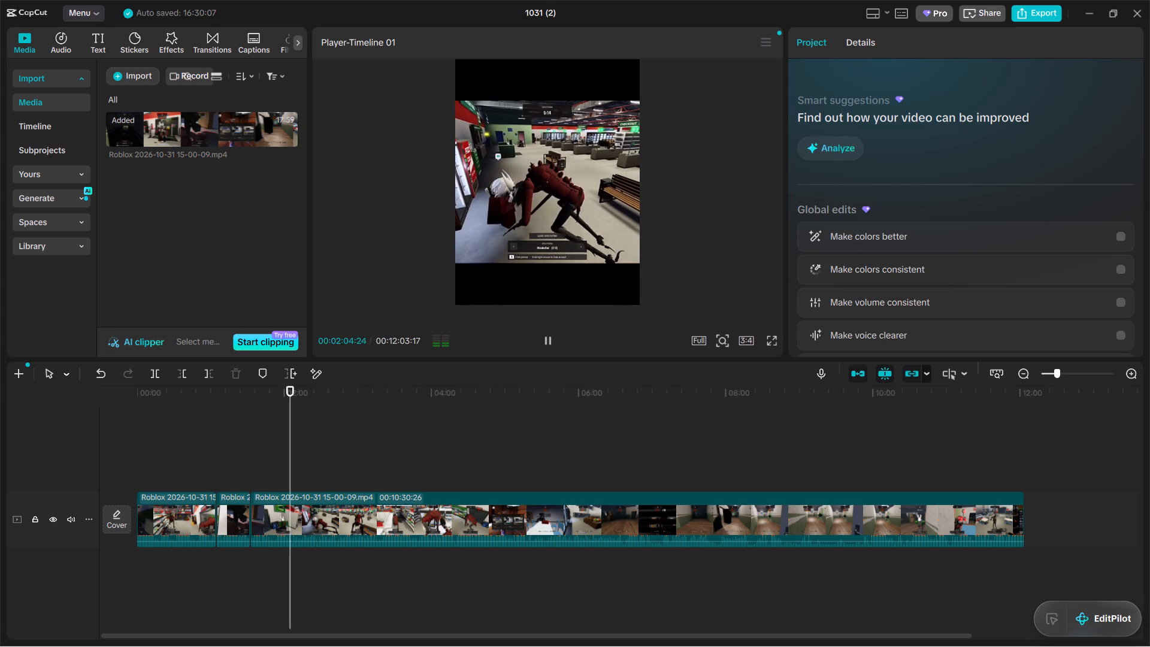
click(316, 468)
click(340, 462)
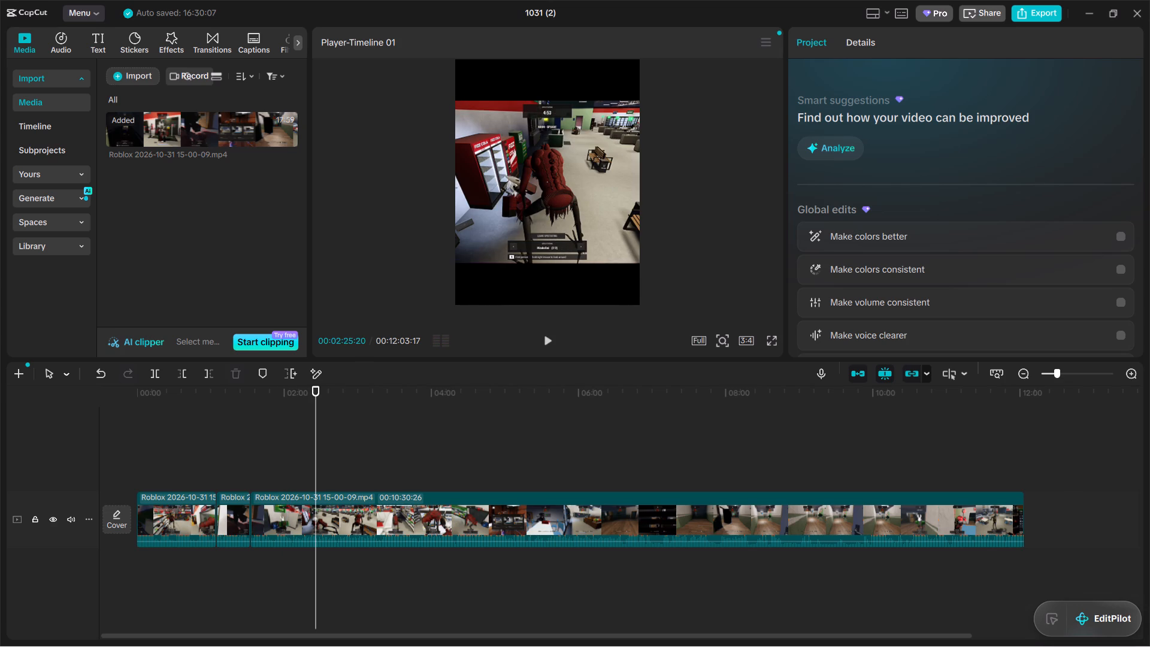
key(space)
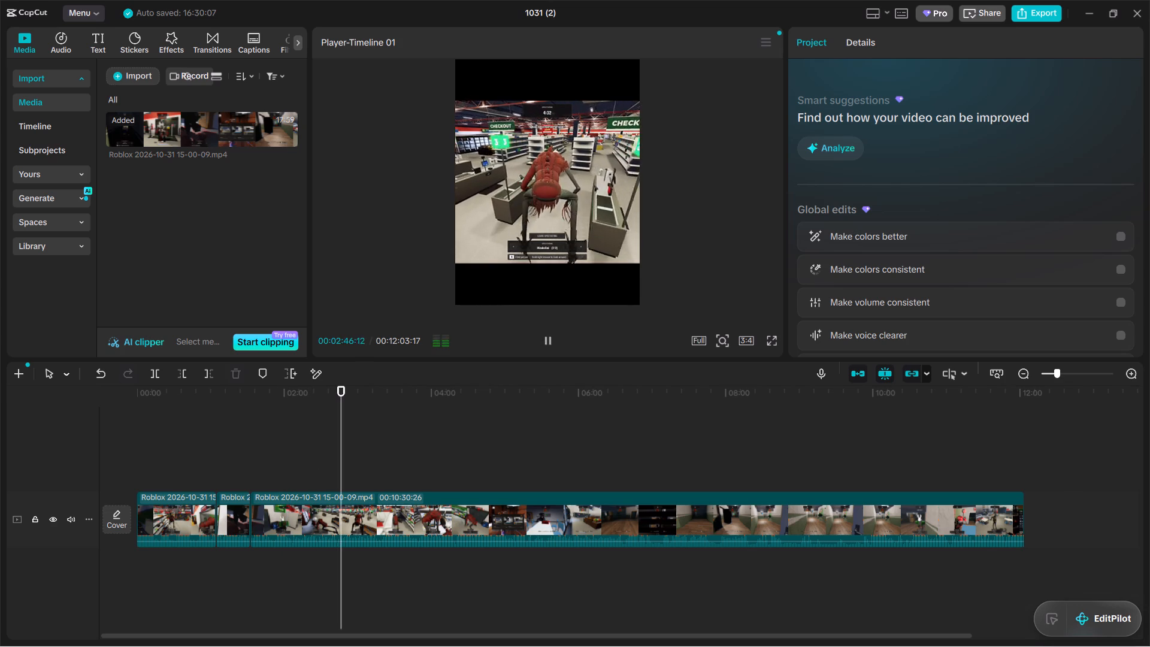
click(385, 434)
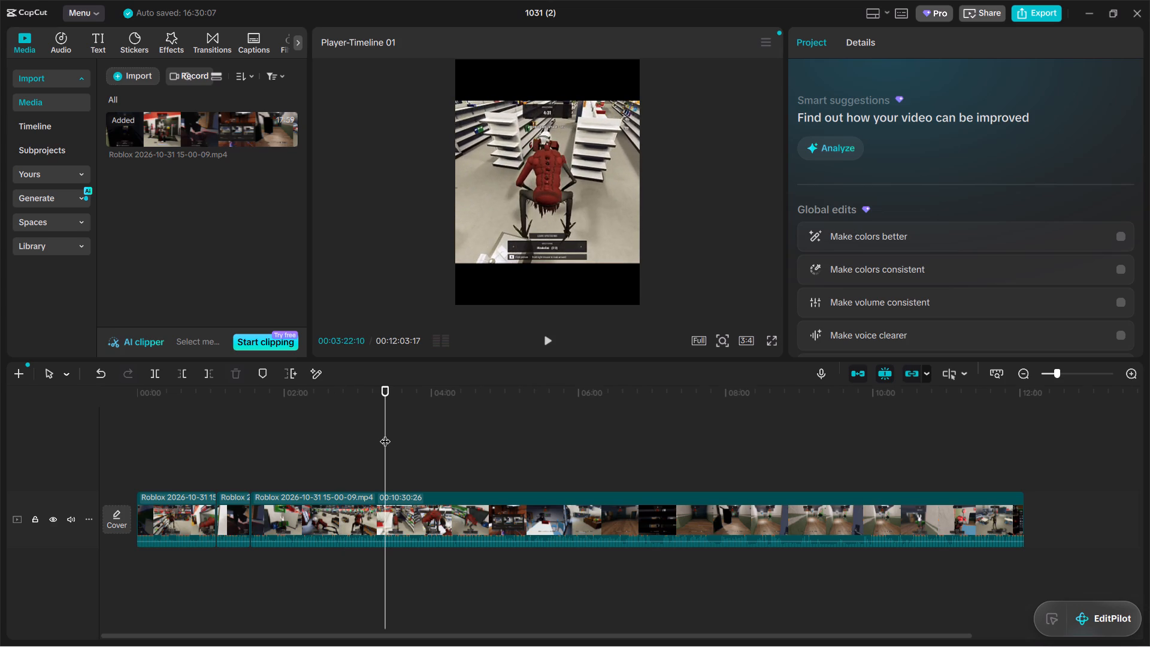
click(440, 419)
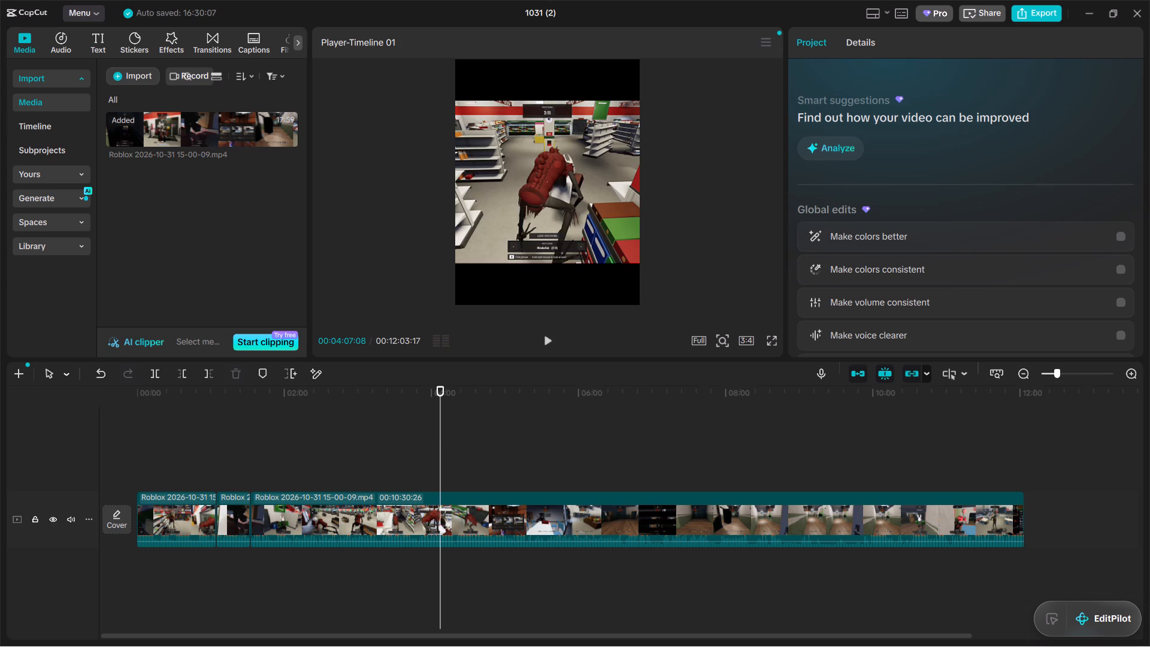
Examine the third clip between about 4:08 and 5:12, from the end of the spectated round into the start of the next round.
click(455, 418)
click(496, 423)
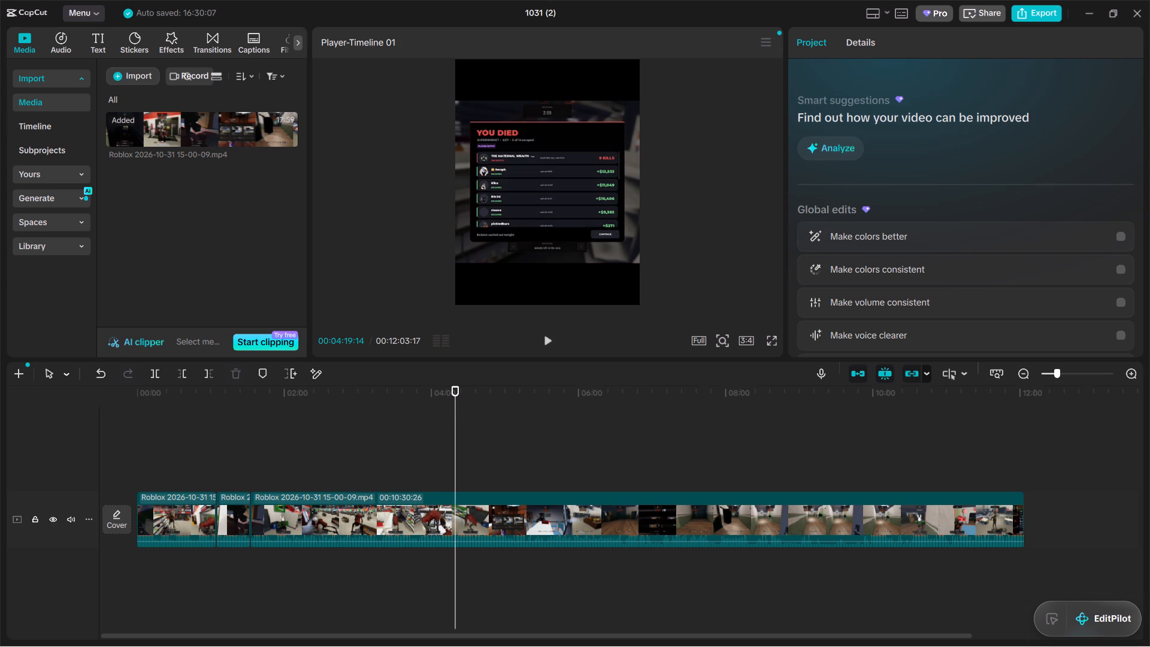
click(477, 429)
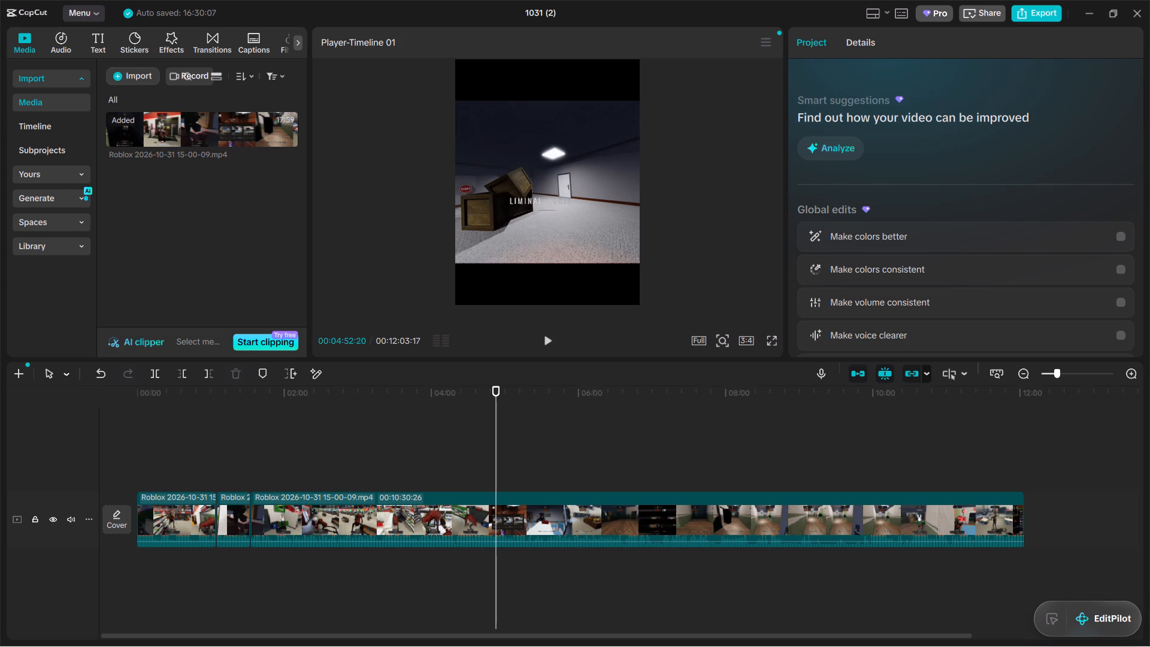
click(491, 428)
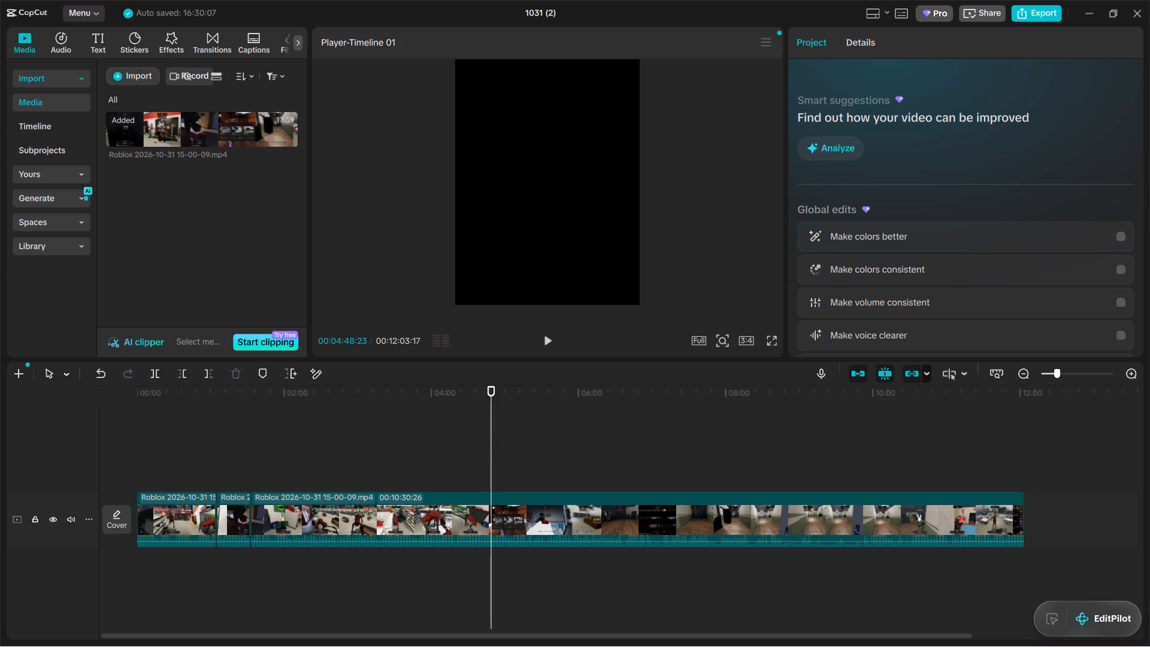
click(503, 428)
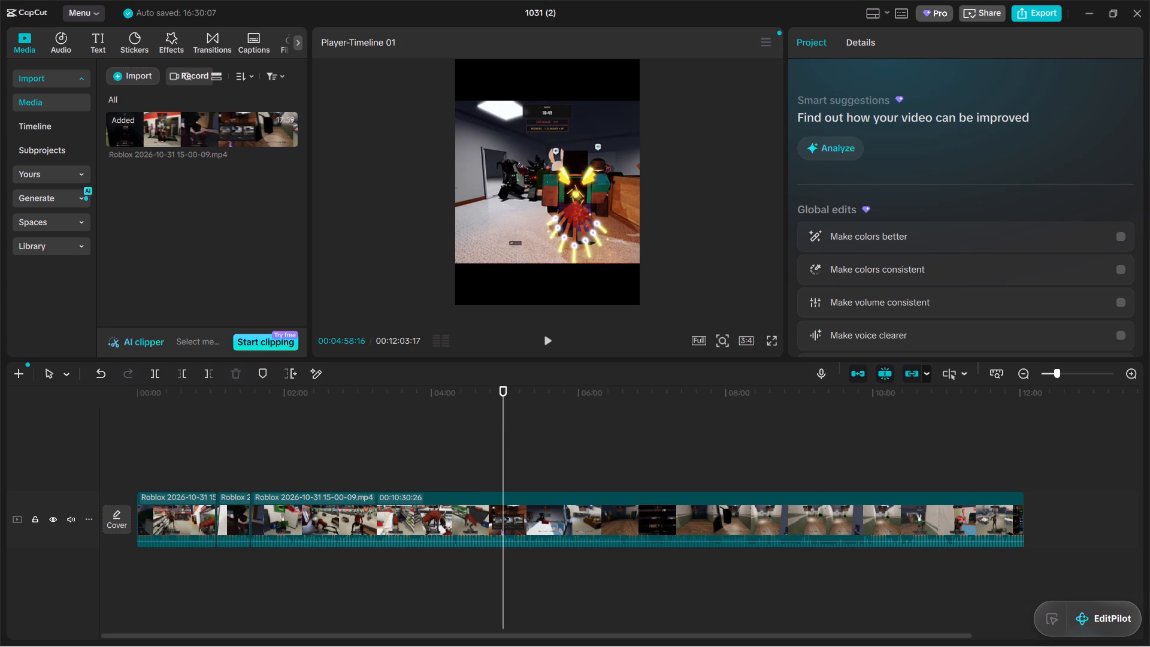
click(512, 429)
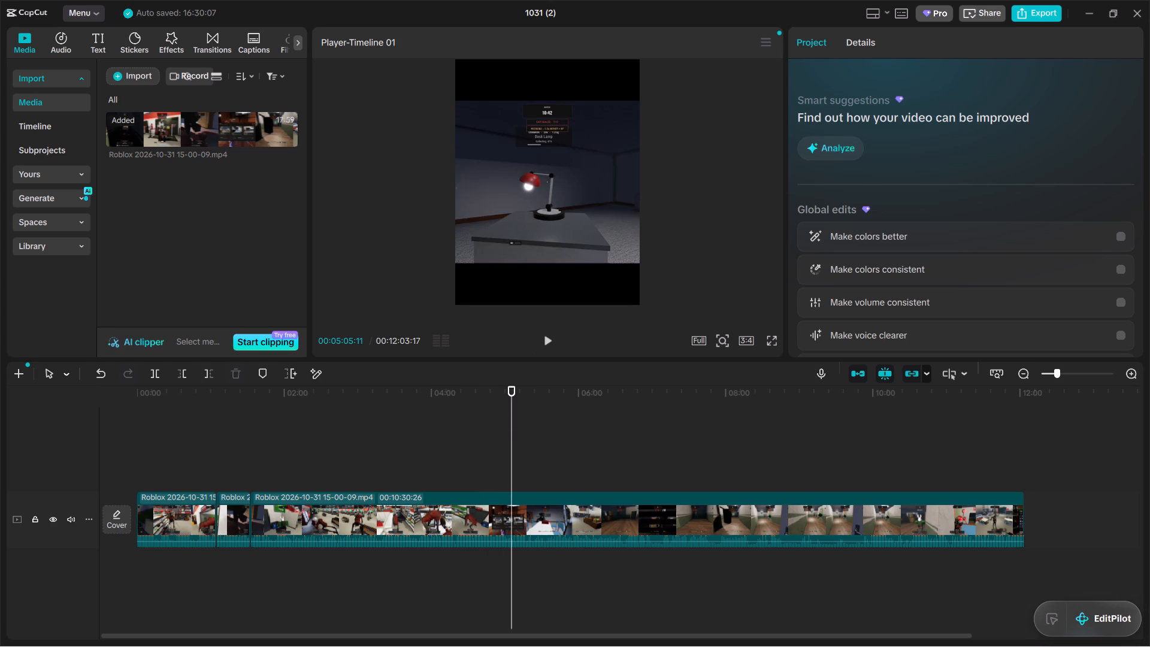
click(547, 341)
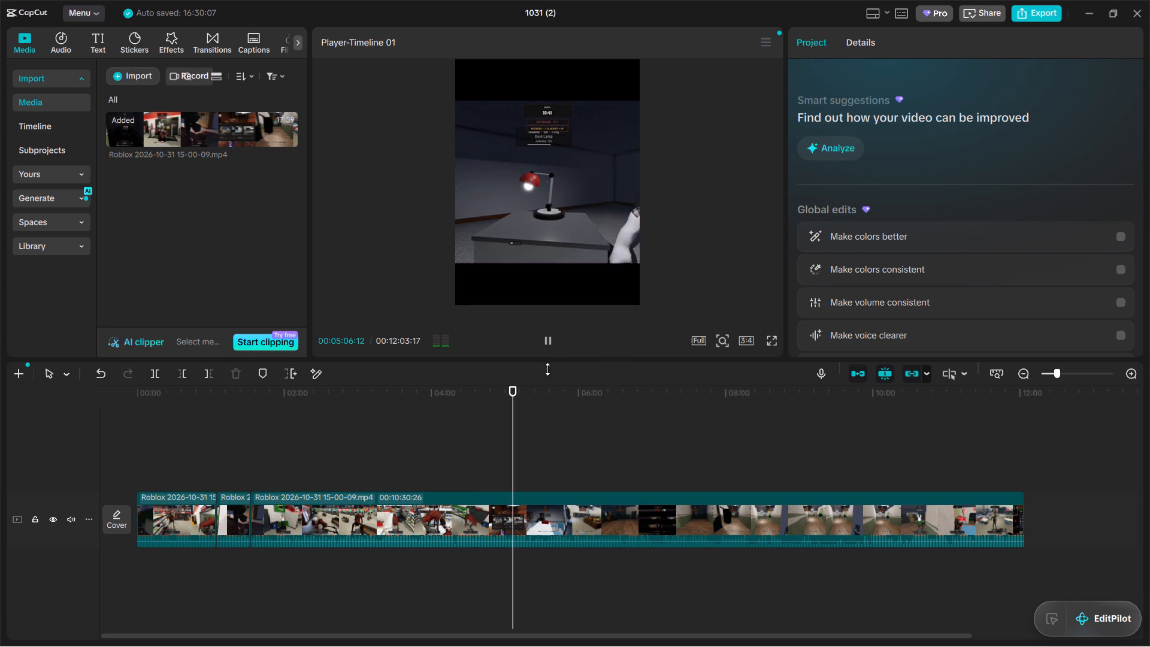
click(504, 423)
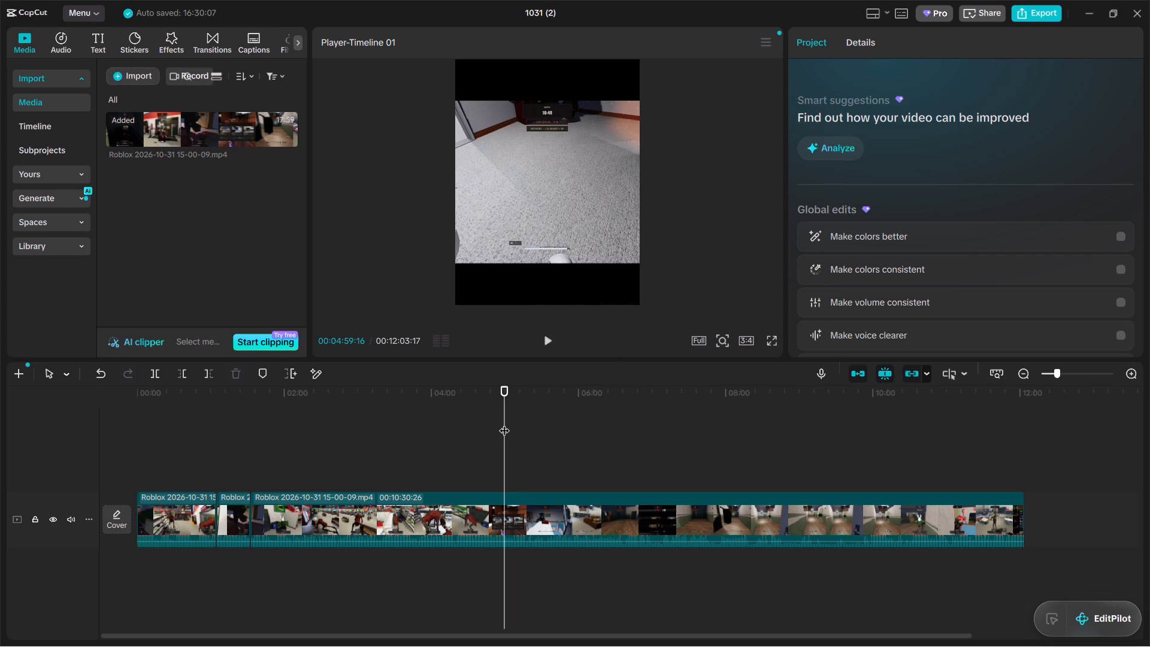
click(492, 431)
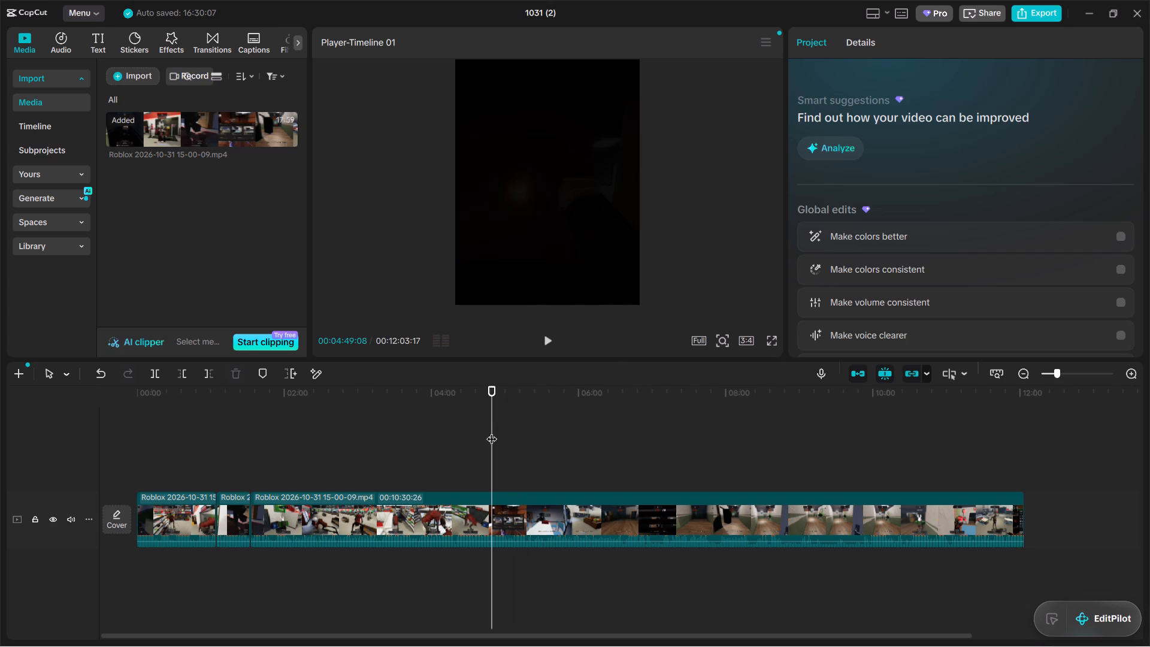
click(487, 433)
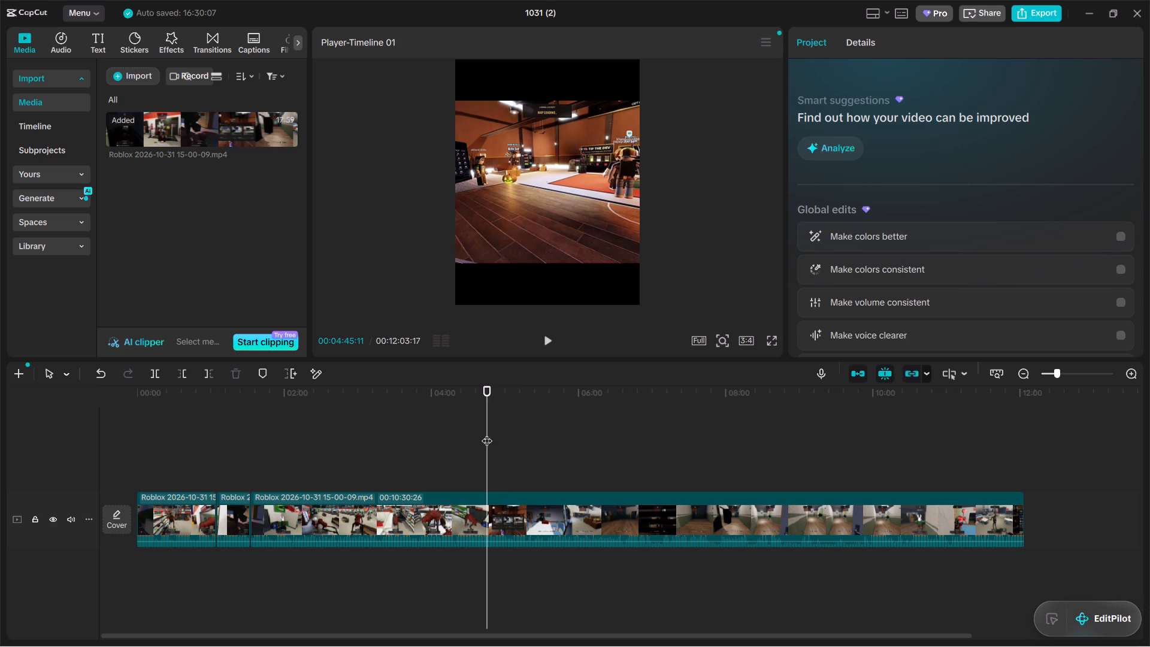
click(480, 433)
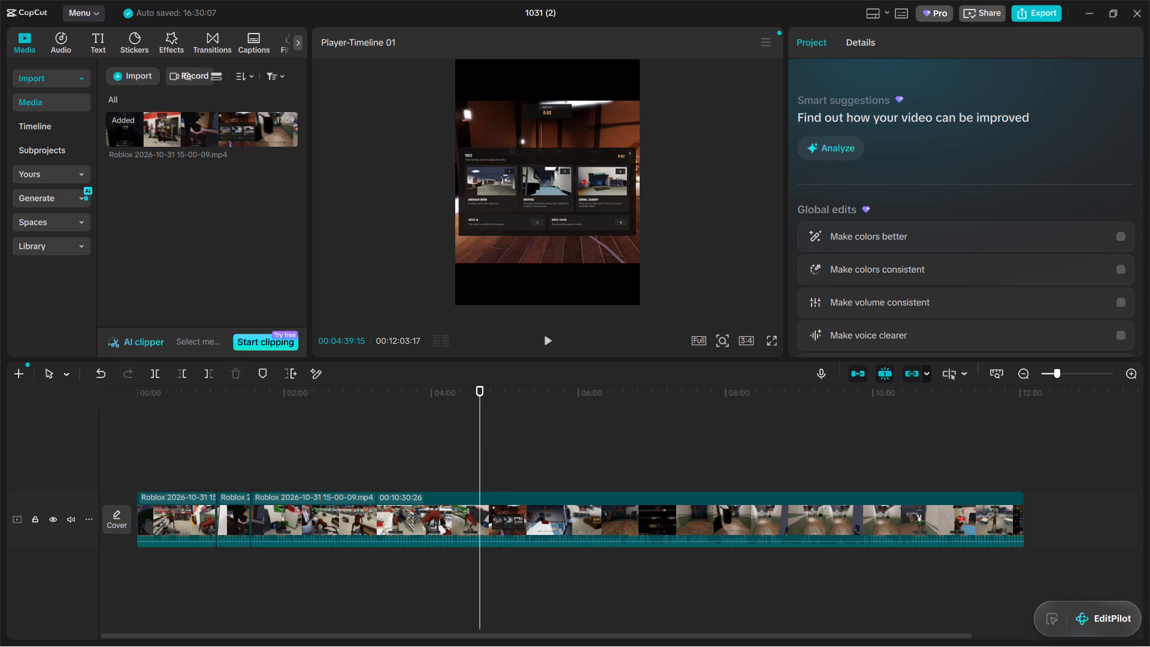
click(463, 434)
click(441, 440)
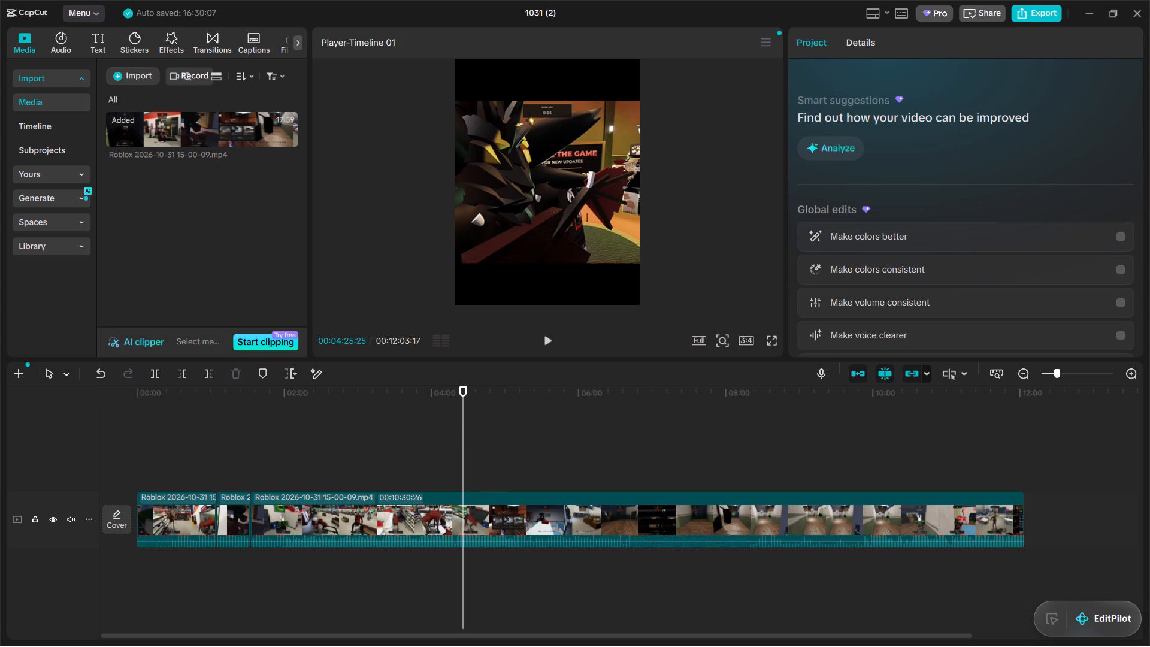
click(519, 424)
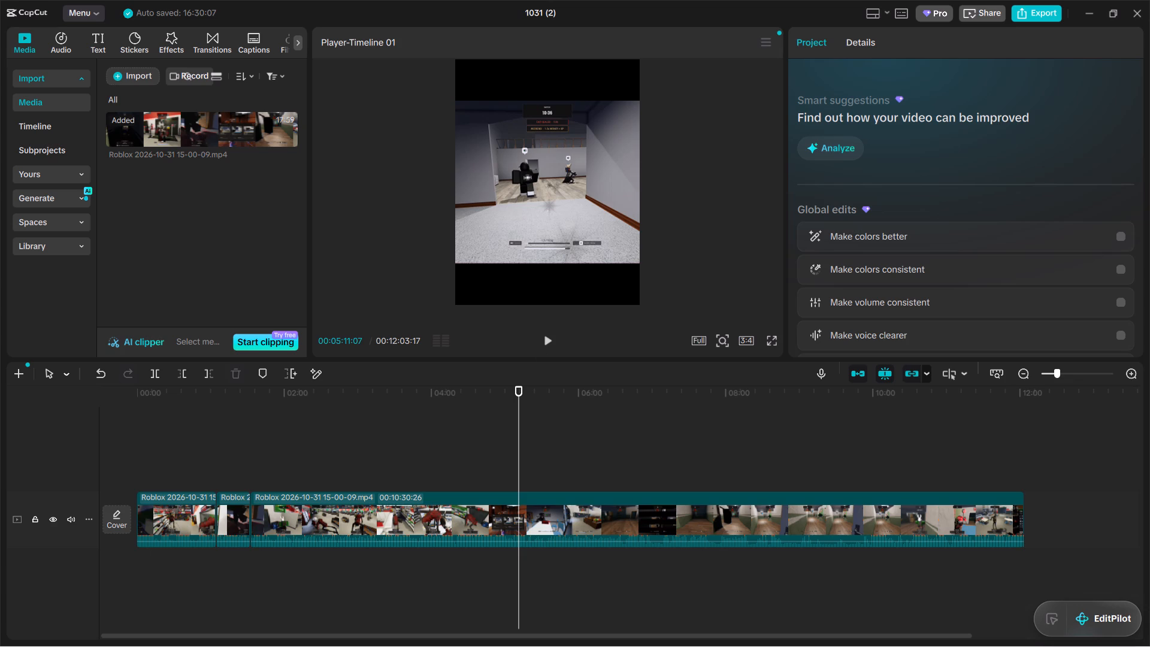
click(547, 345)
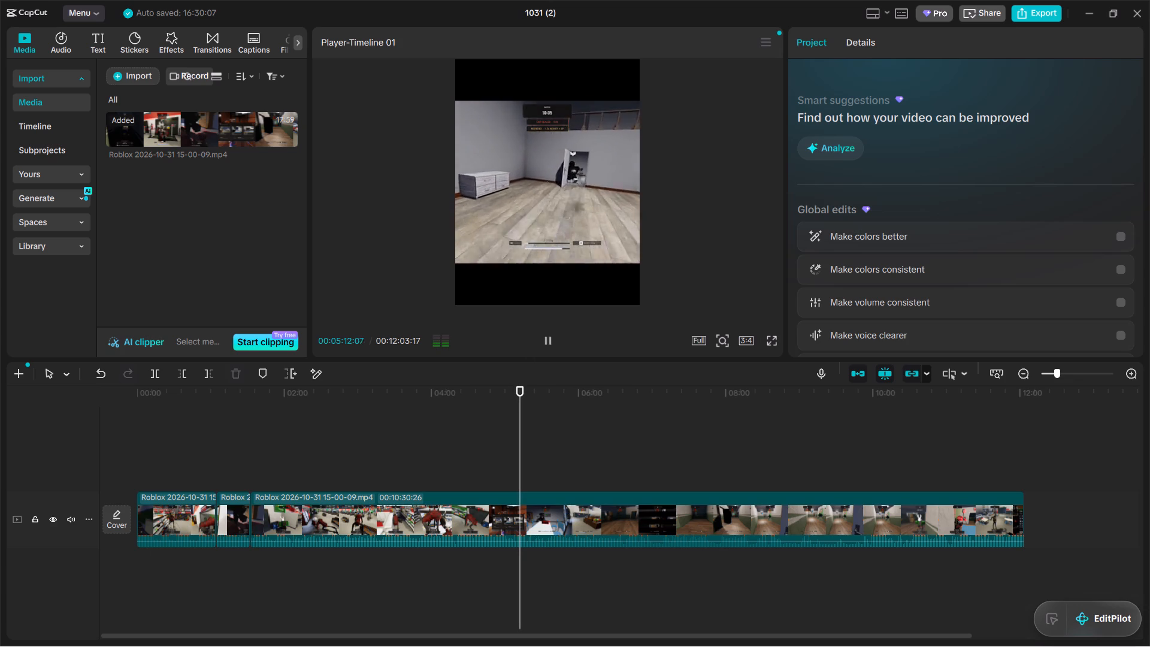
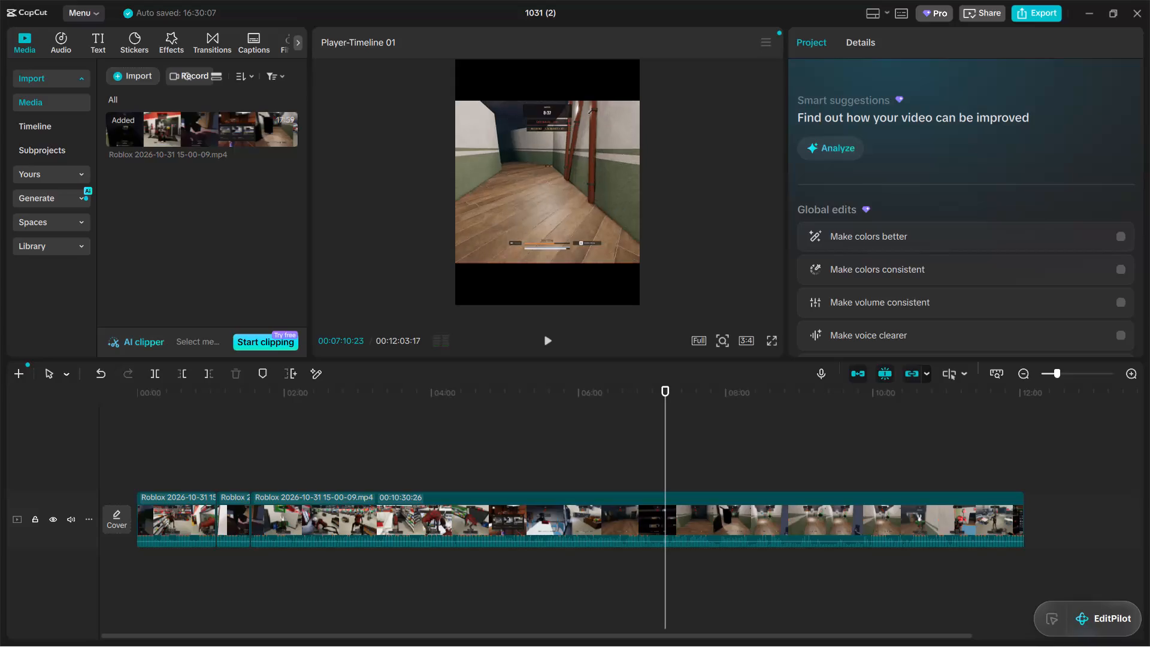
Examine the third clip's hallway gameplay from about 7:10 to 7:52, advancing in small increments and playing the end of that stretch.
key(Right)
key(Right)
key(Right)
key(Right)
key(Right)
key(Right)
key(Right)
key(Right)
key(Right)
key(Right)
key(Right)
key(Right)
key(Right)
key(Right)
key(Right)
key(Right)
key(Right)
key(Right)
key(Right)
key(Right)
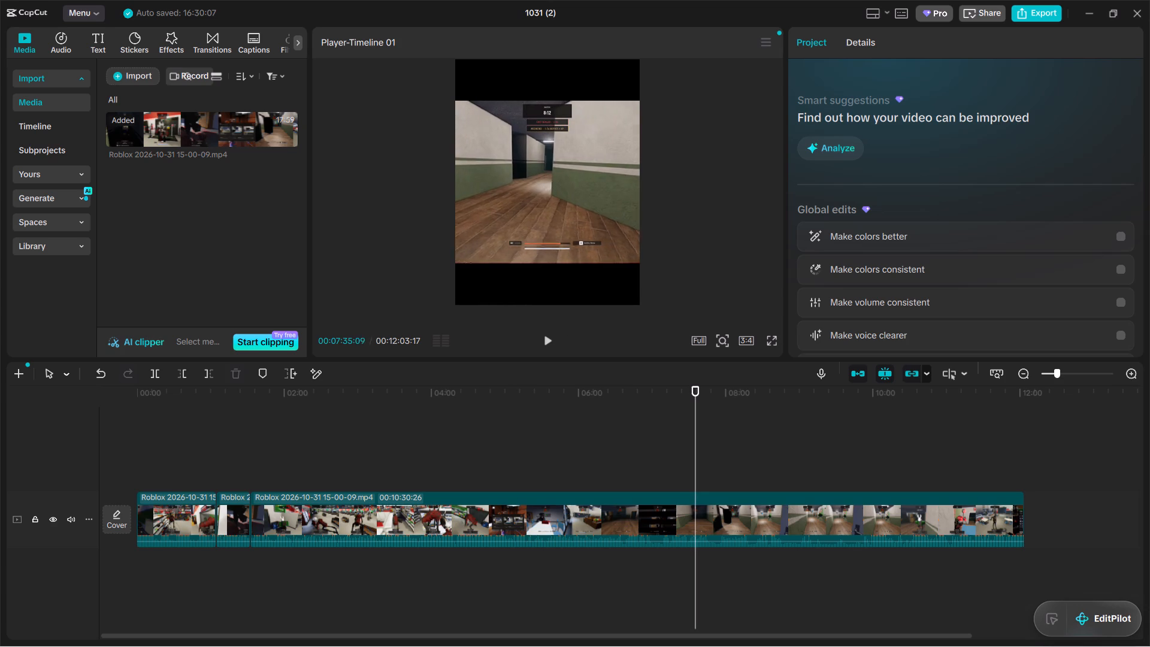
key(Right)
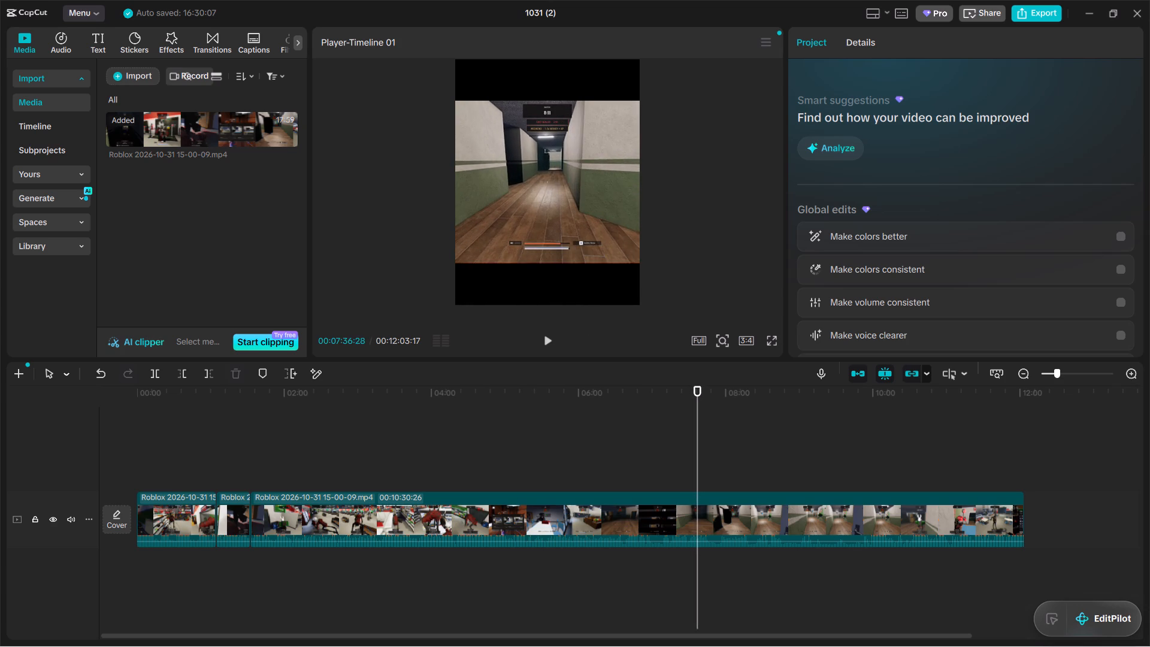
key(Right)
key(Right)
key(Right)
key(Right)
key(Right)
key(Right)
key(Right)
key(Right)
key(Right)
key(Right)
key(Right)
key(Right)
key(Right)
key(Right)
key(Right)
key(Right)
key(Right)
key(Right)
key(Right)
key(Right)
key(Right)
key(Right)
key(Right)
key(Right)
key(Right)
key(Right)
key(Right)
key(Right)
key(Right)
key(Right)
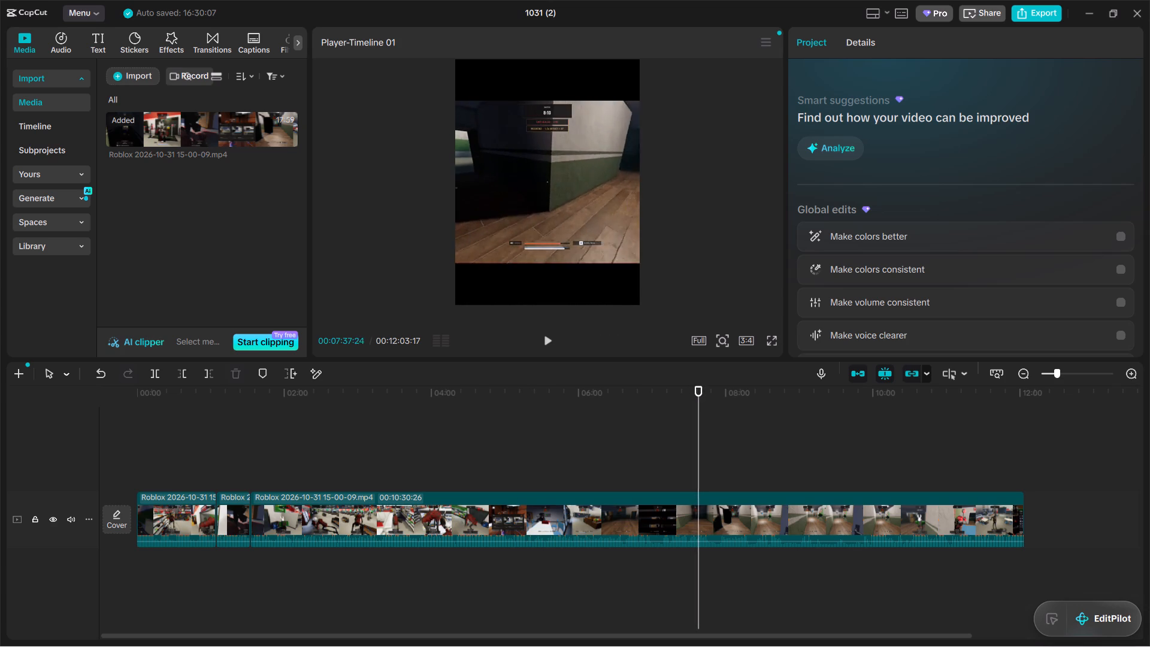
key(Right)
key(Right)
key(Right)
key(Right)
key(Right)
key(Right)
key(Right)
key(Right)
key(Right)
key(Right)
key(Right)
key(Right)
key(Right)
key(Right)
key(Right)
key(Right)
key(Right)
key(Right)
key(Right)
key(Right)
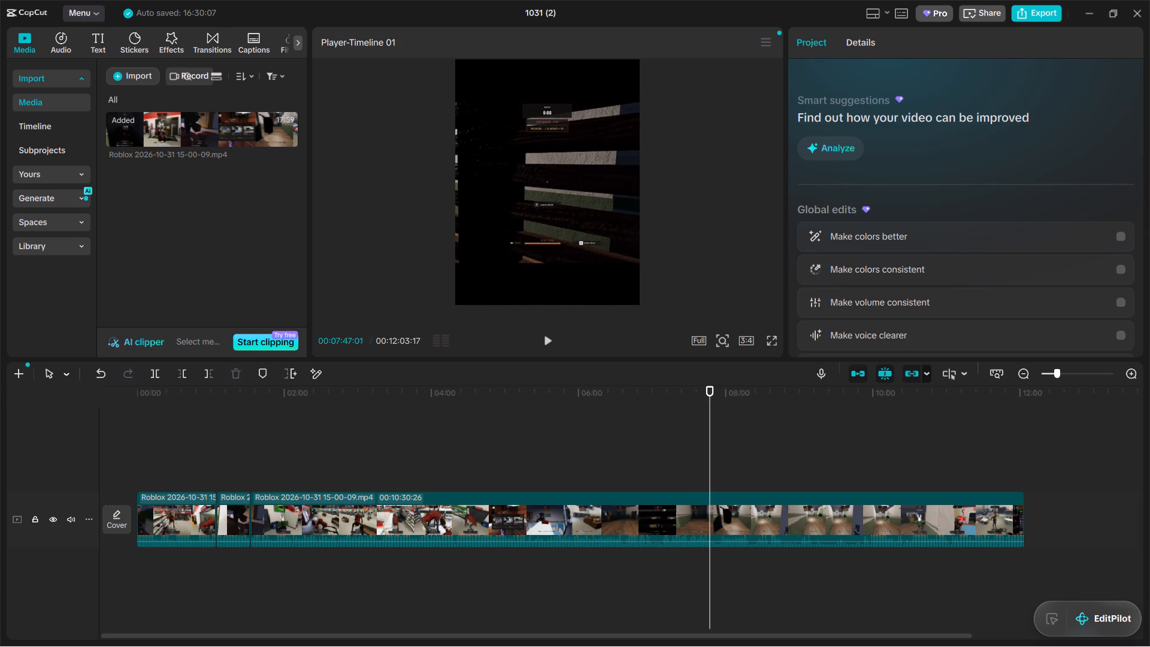
key(space)
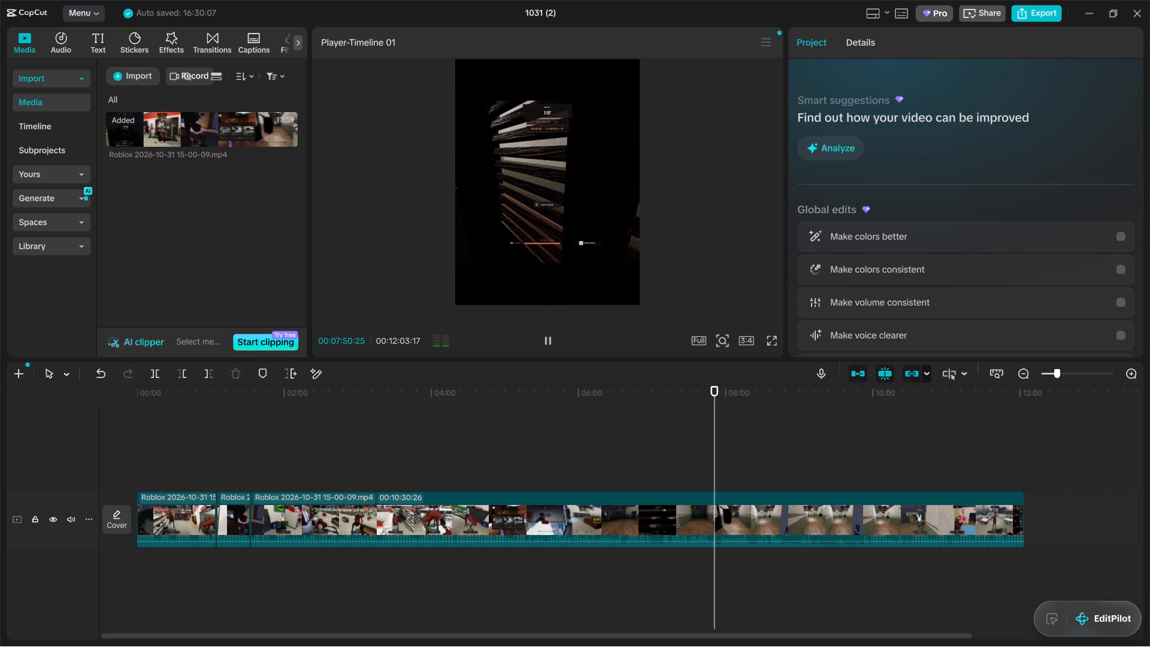
Review the third clip's hallway footage from about 8:03 to the extraction screen near 10:20, playing short parts and skipping ahead.
click(730, 401)
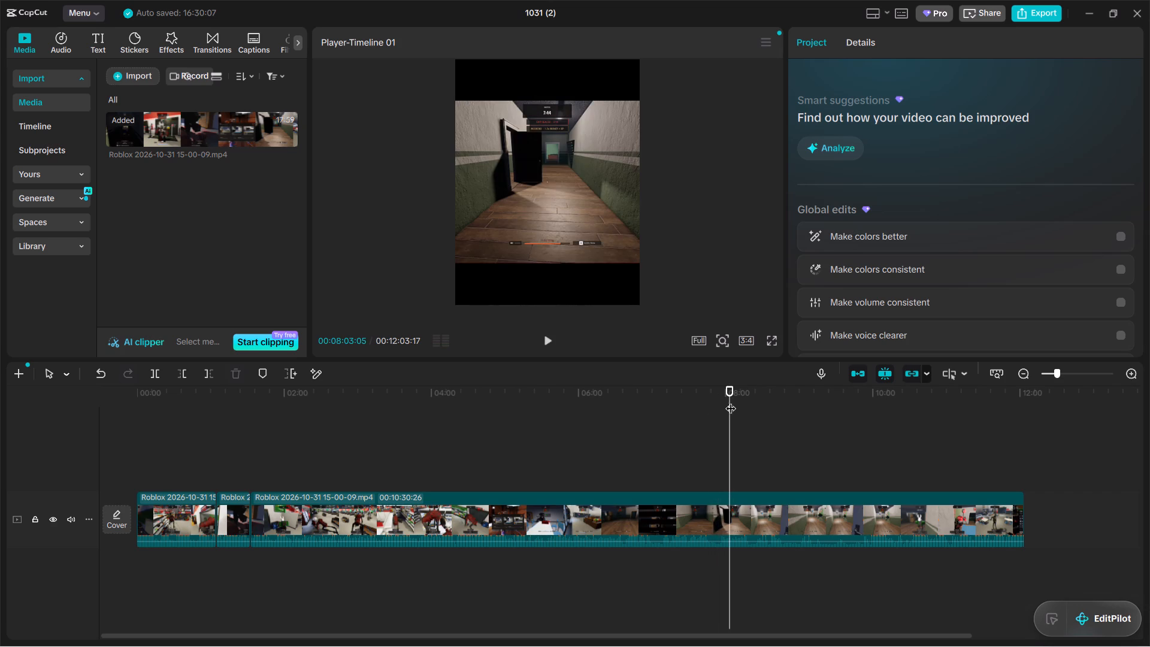
key(space)
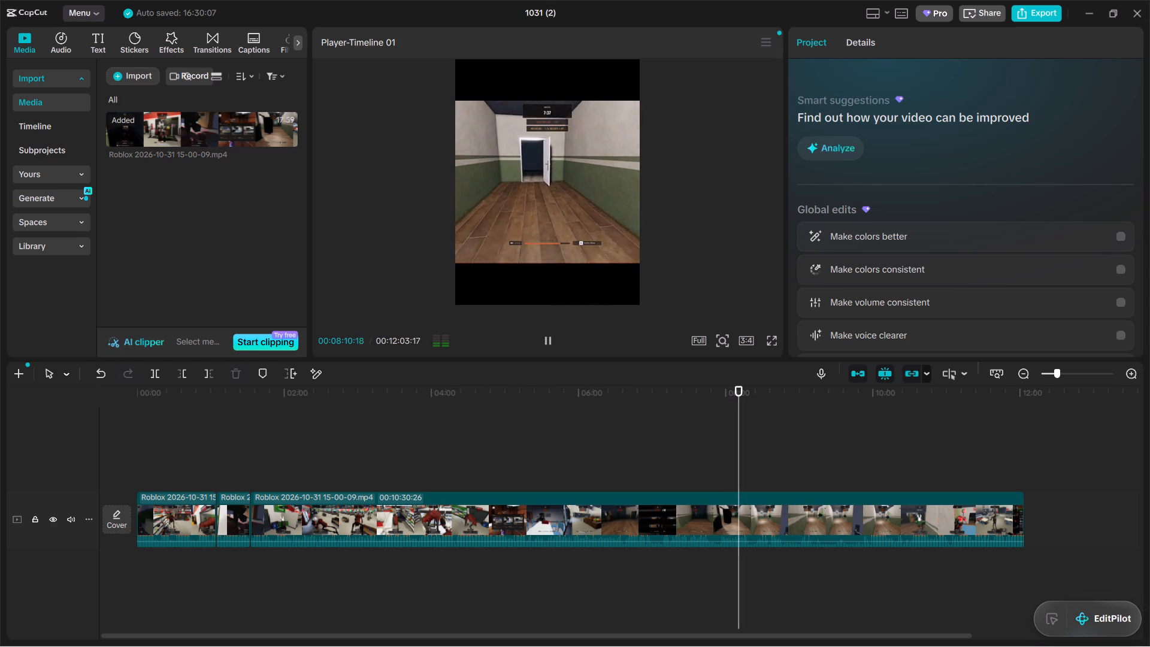
click(757, 421)
key(space)
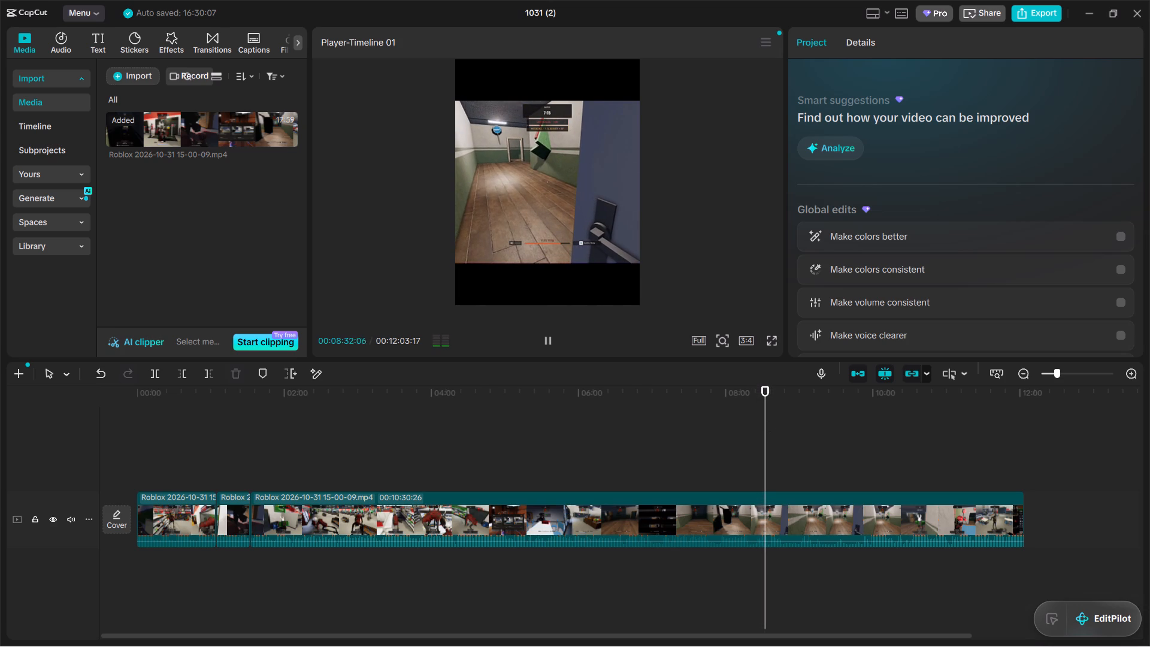
click(771, 421)
key(space)
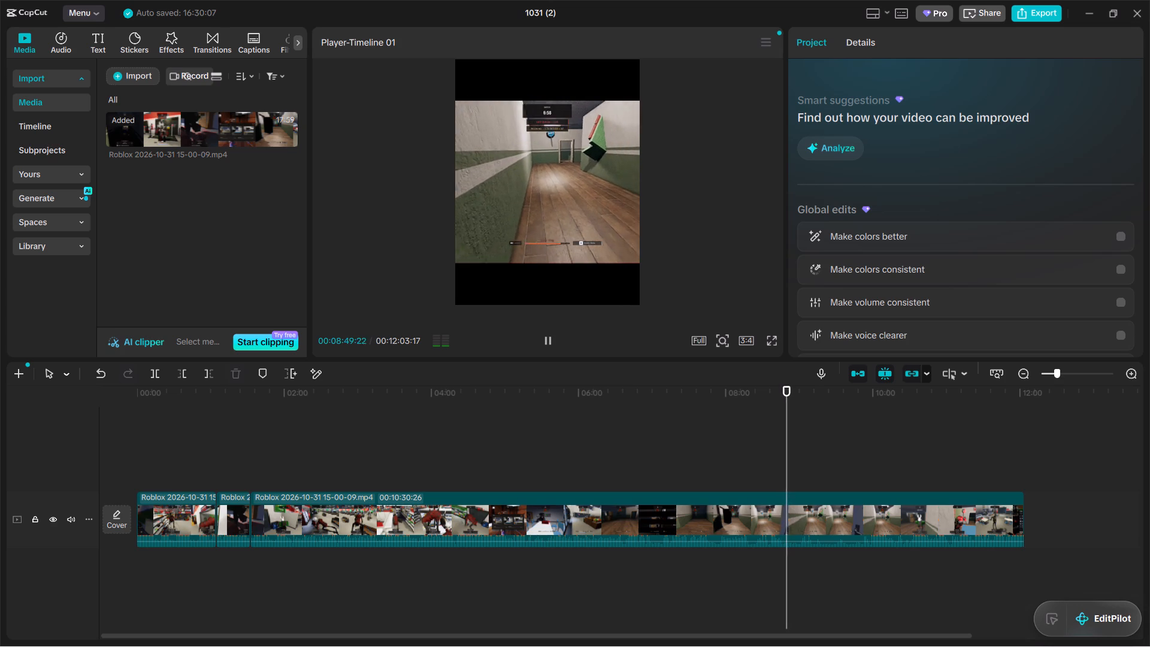
click(795, 416)
key(space)
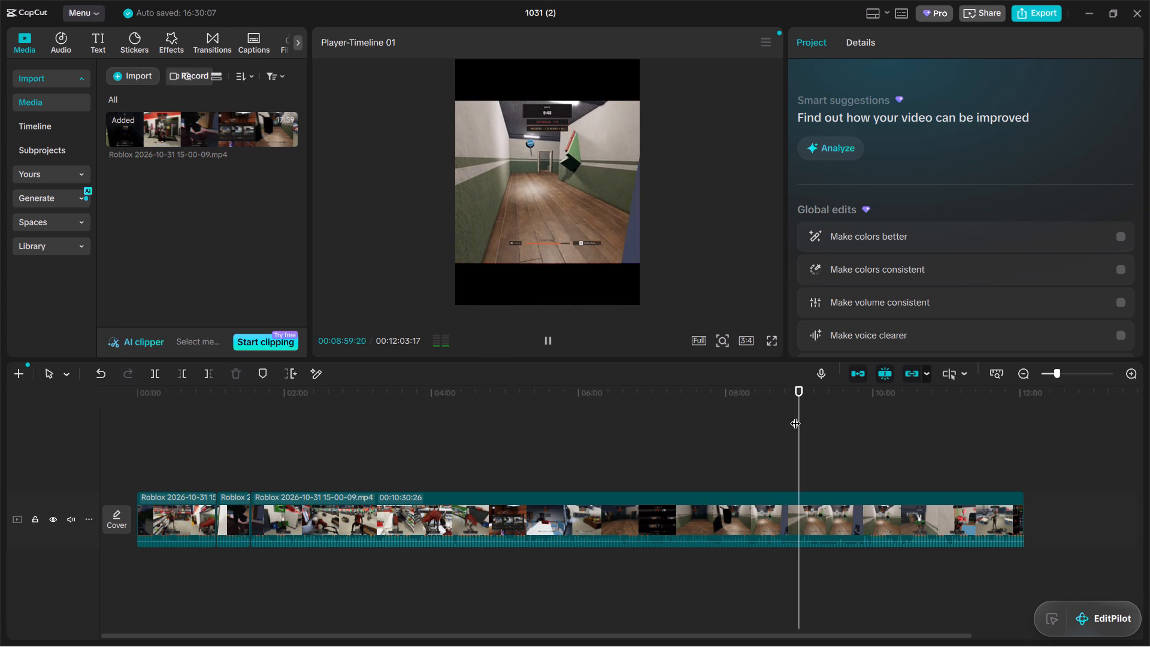
click(807, 417)
key(space)
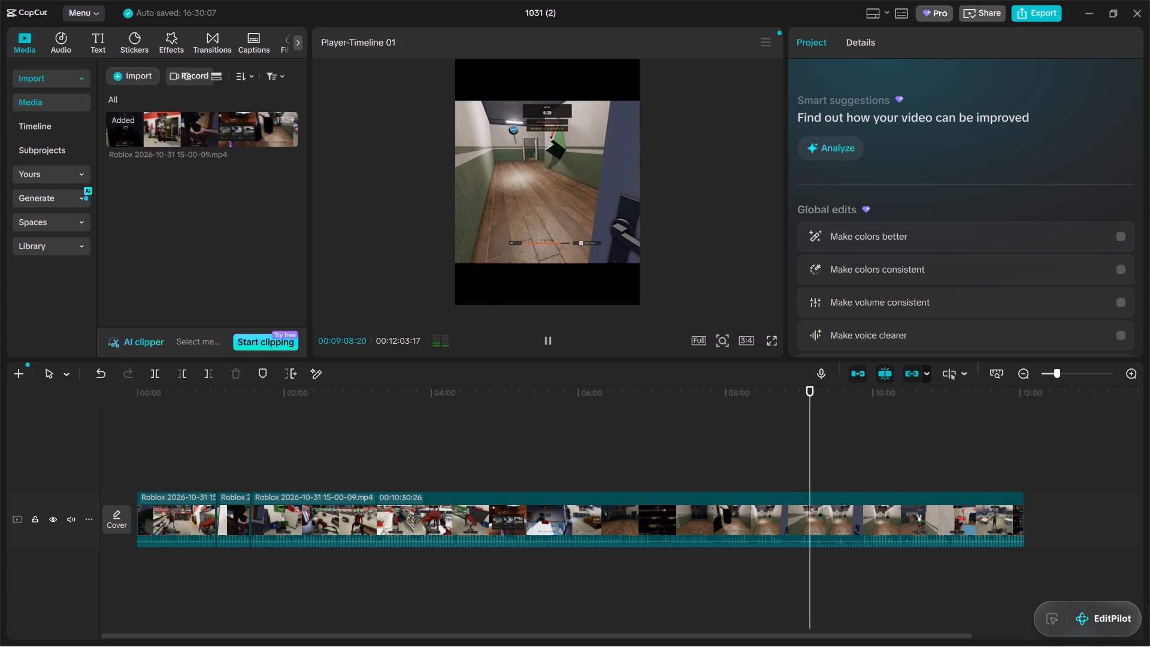
click(817, 418)
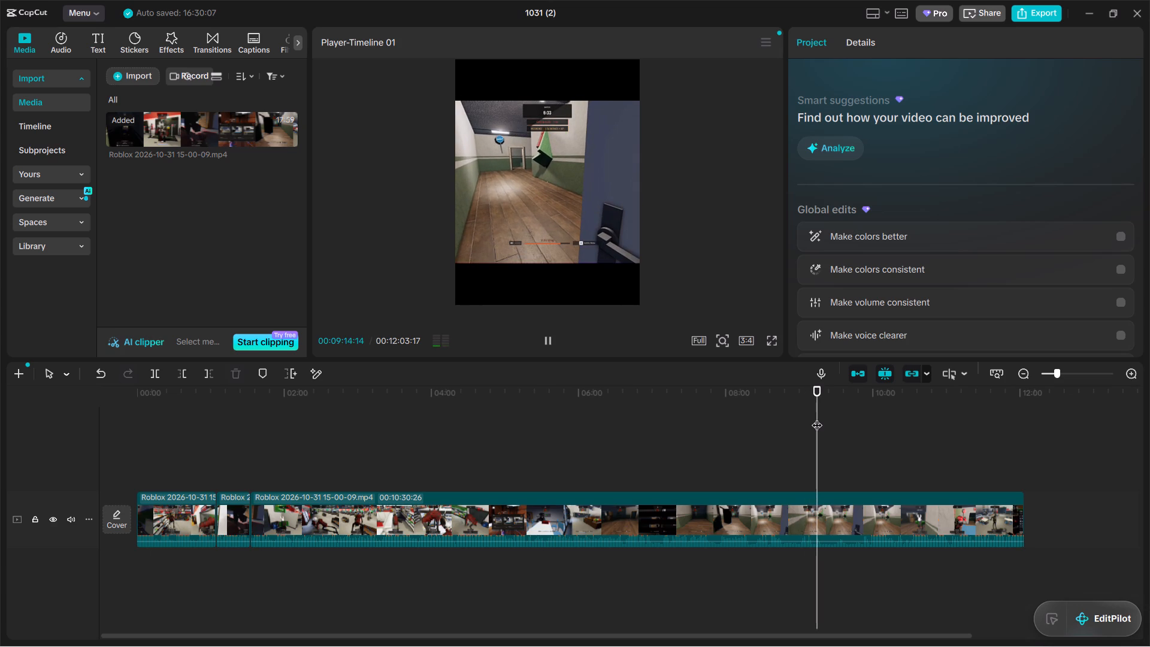
click(828, 418)
key(space)
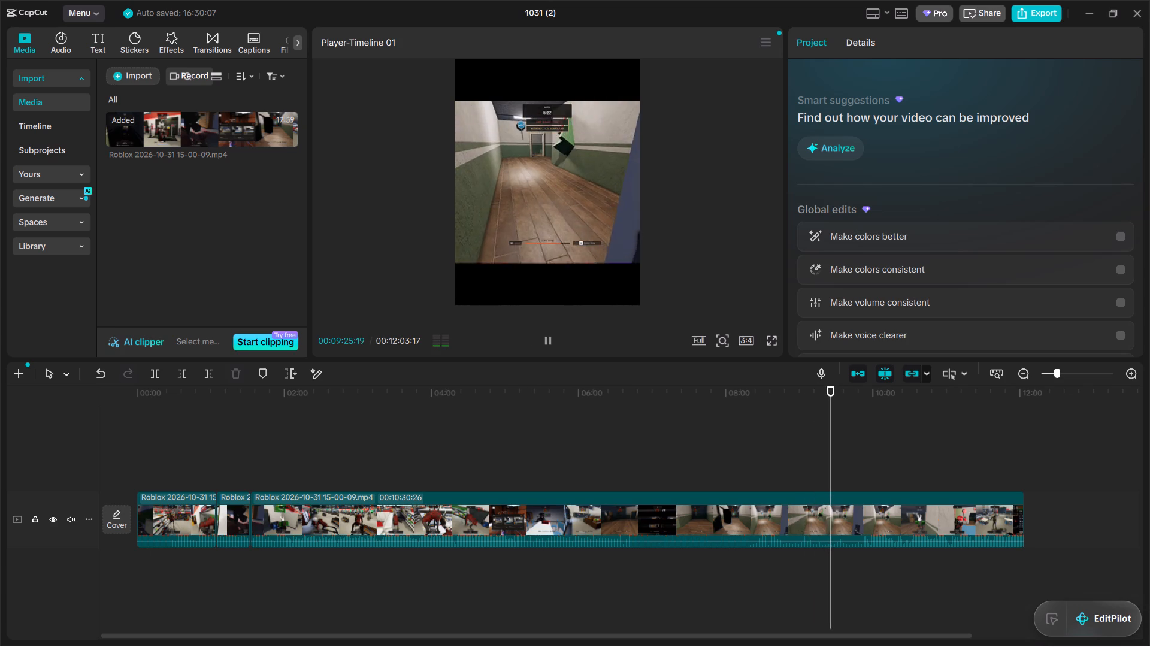
click(840, 418)
key(space)
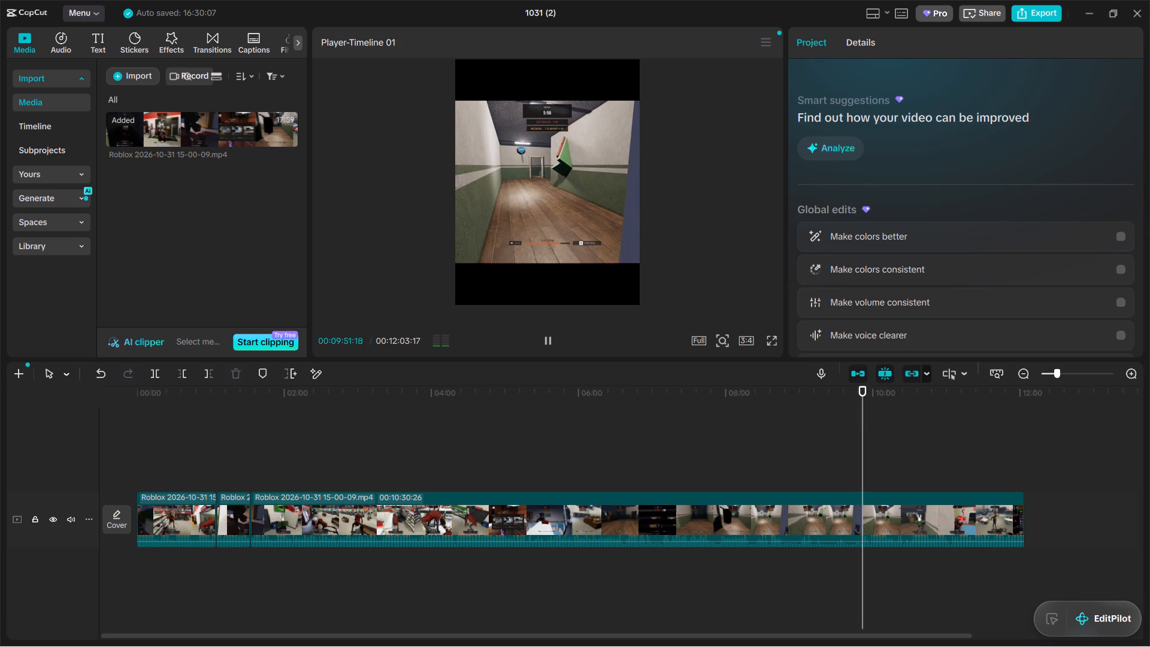
click(871, 423)
click(871, 423)
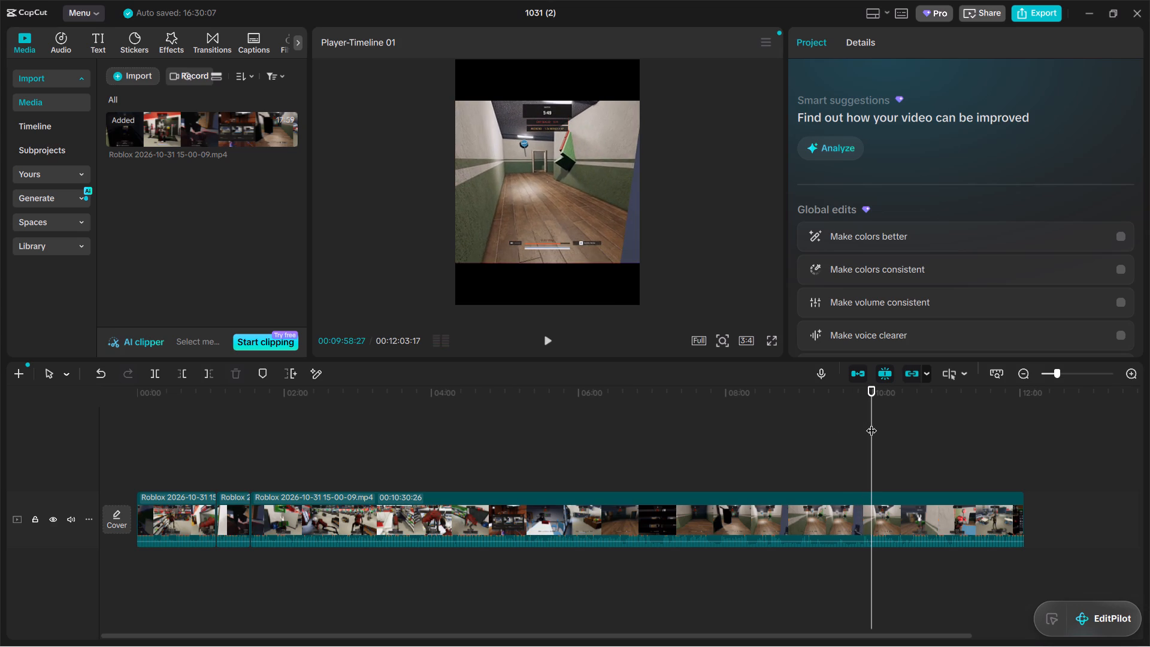
key(space)
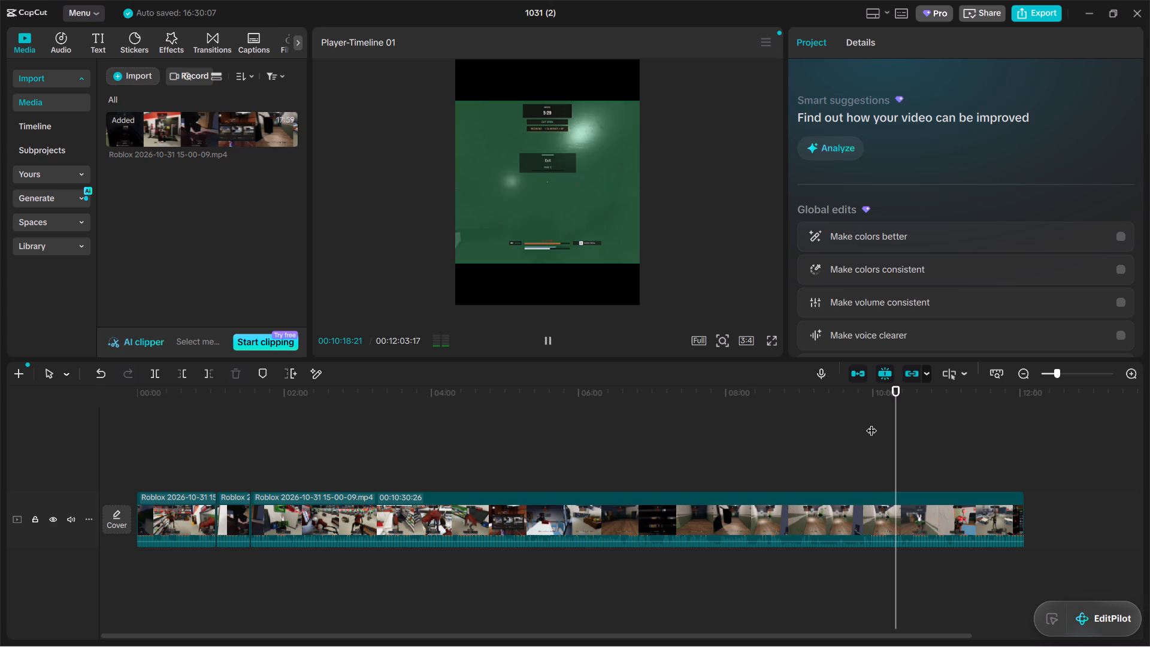
Skim the third clip's spectating footage from about 10:29 through the round results to the end of the timeline.
click(909, 438)
click(924, 437)
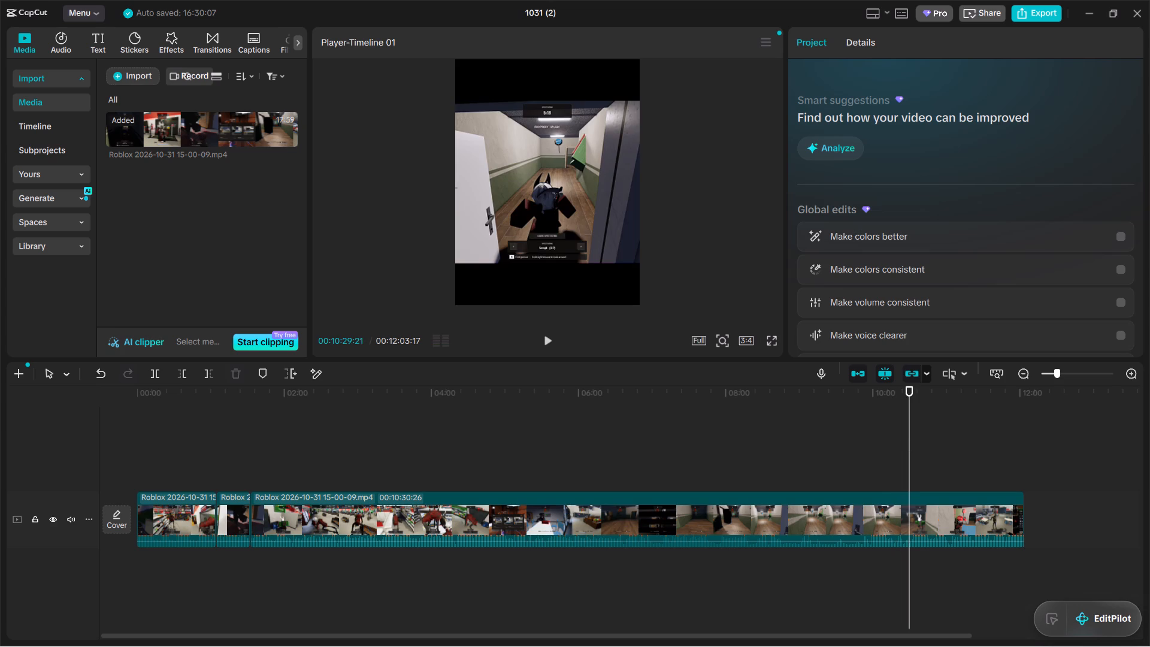
key(space)
click(940, 433)
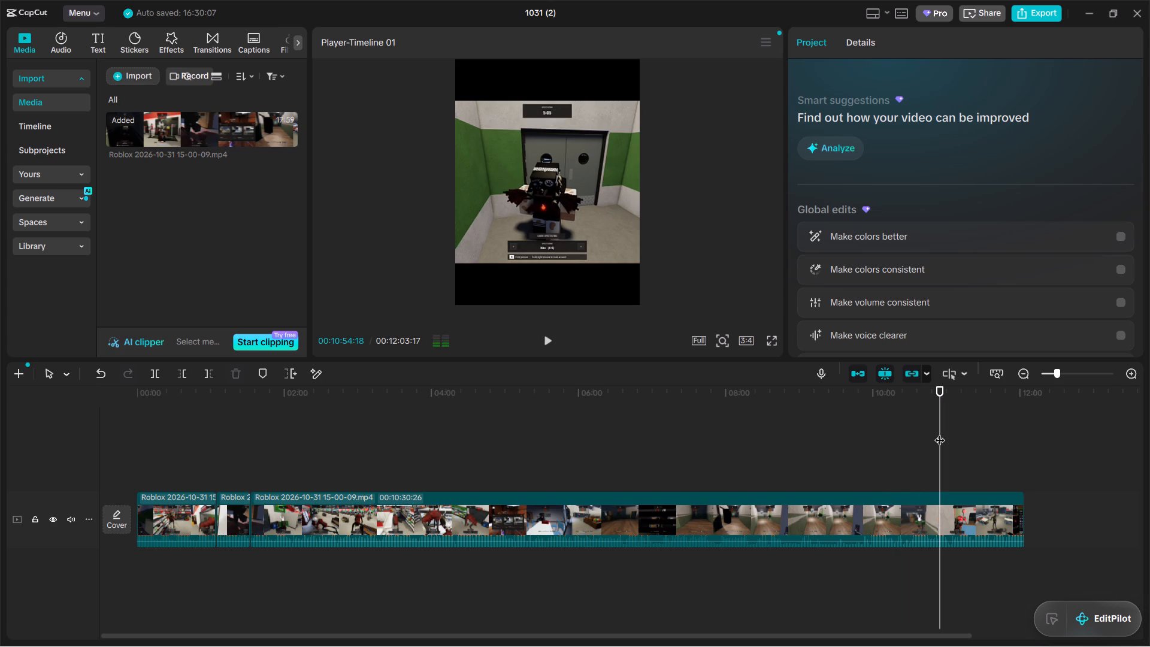
click(951, 433)
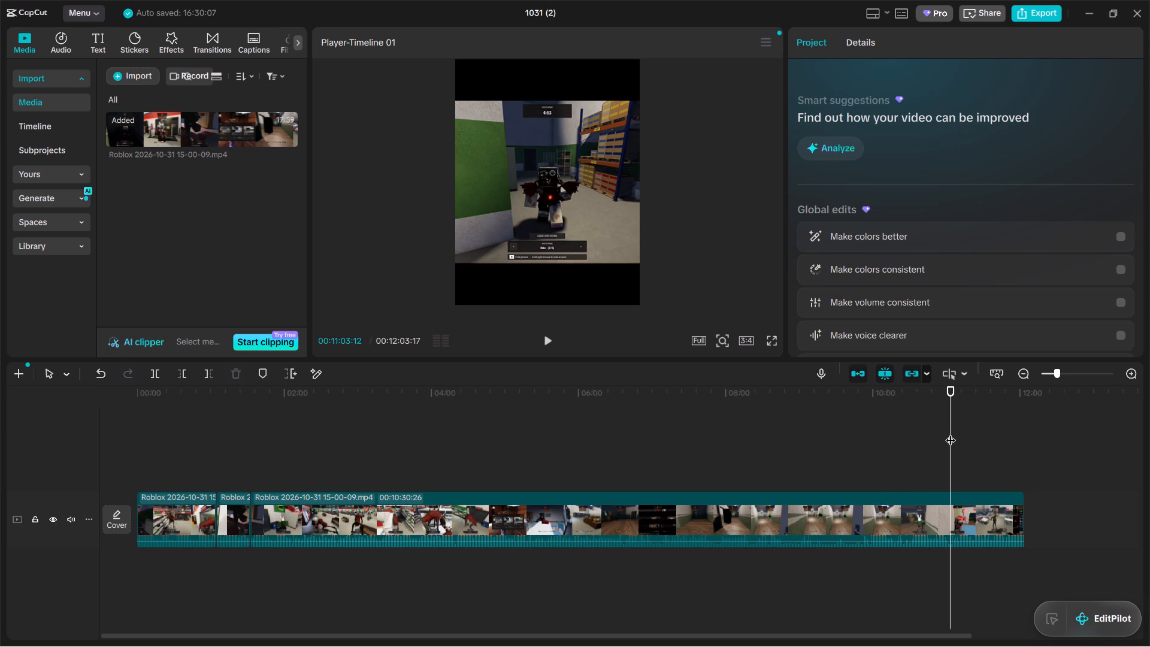
key(space)
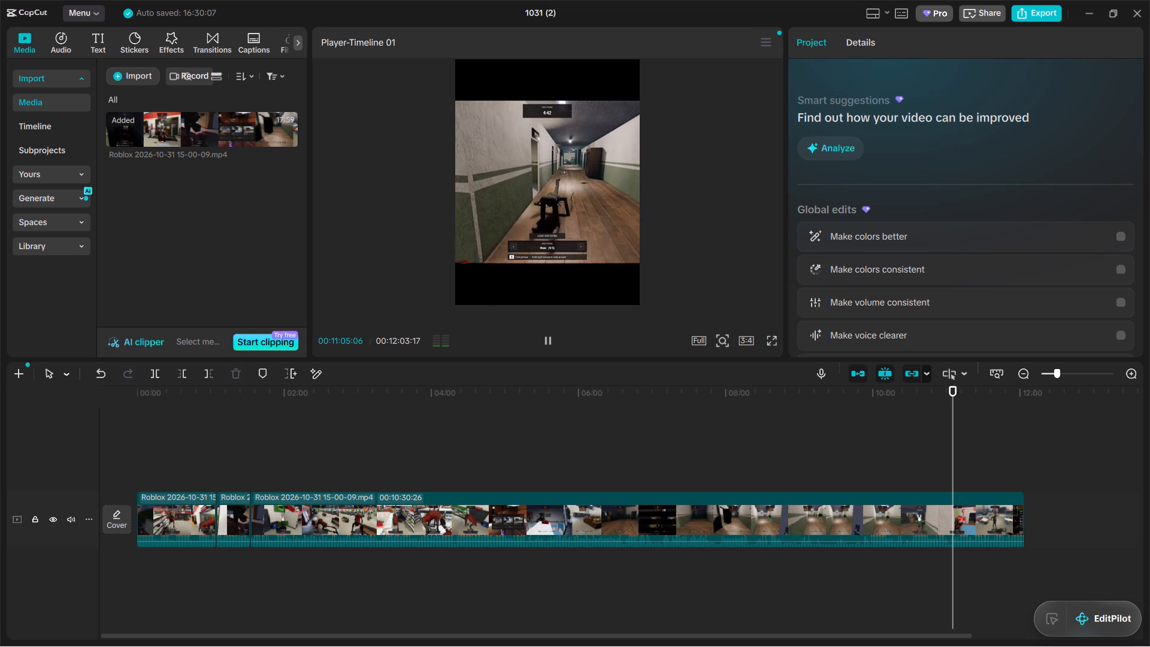
click(963, 434)
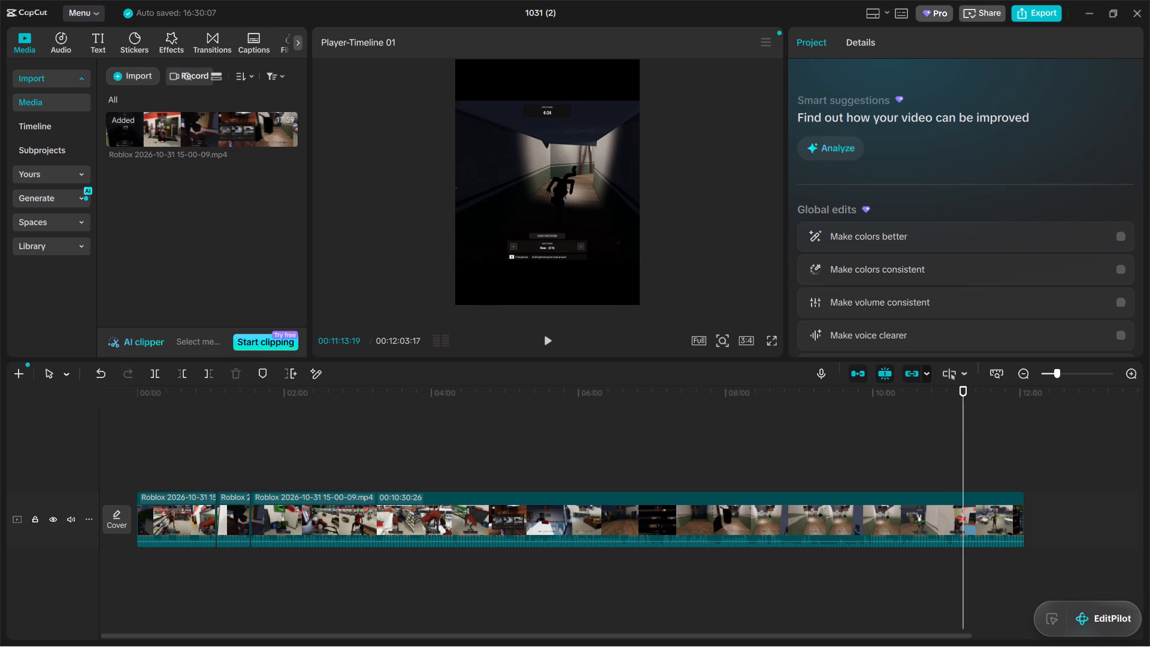
click(973, 434)
key(space)
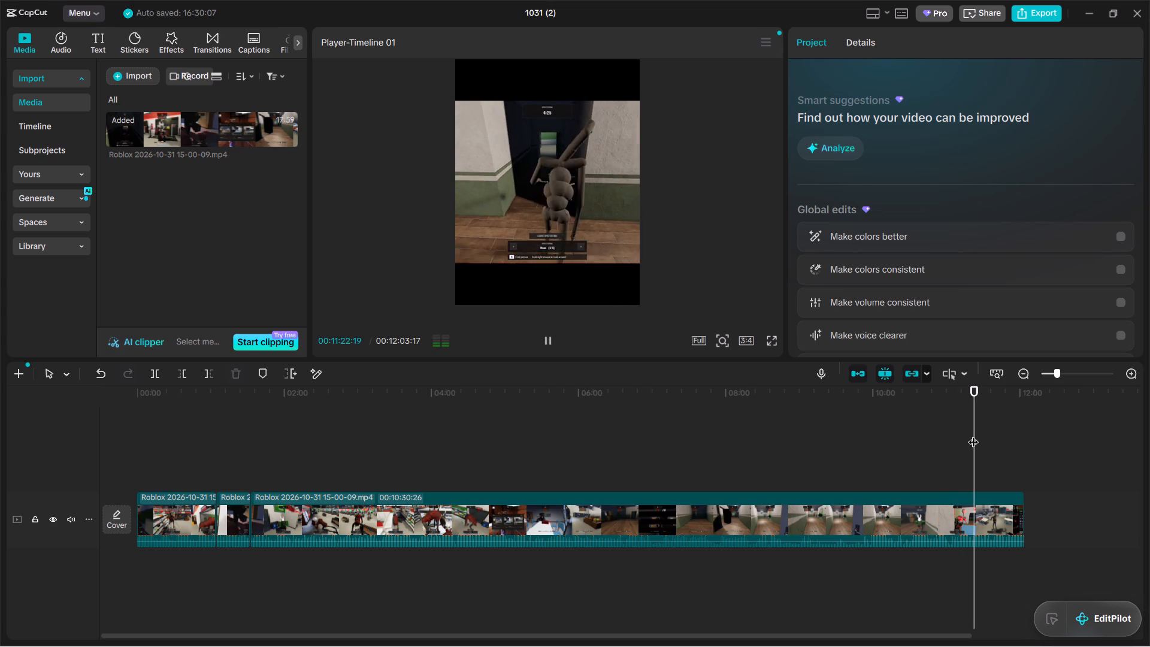
click(990, 434)
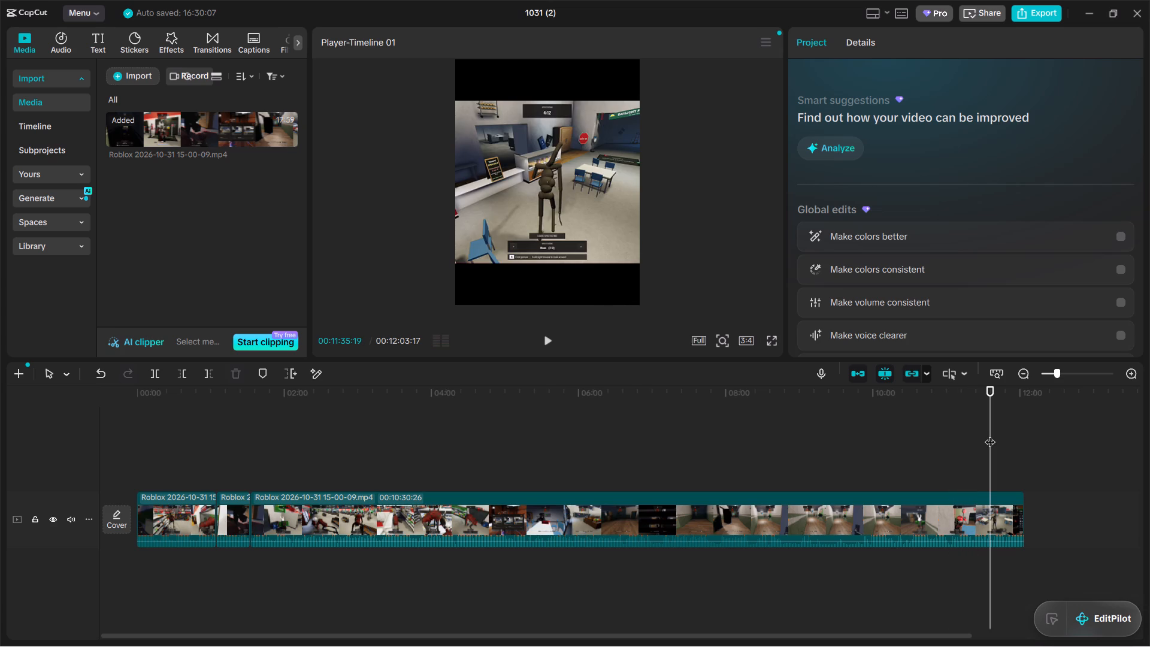
click(990, 434)
key(space)
key(space)
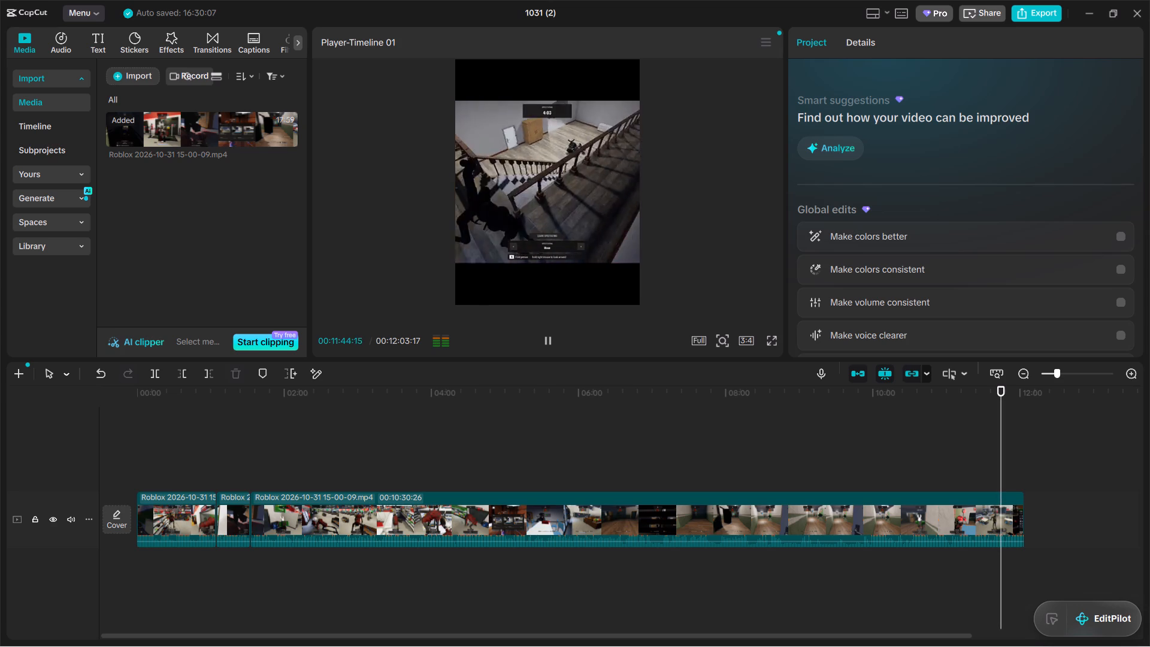
click(1007, 436)
key(space)
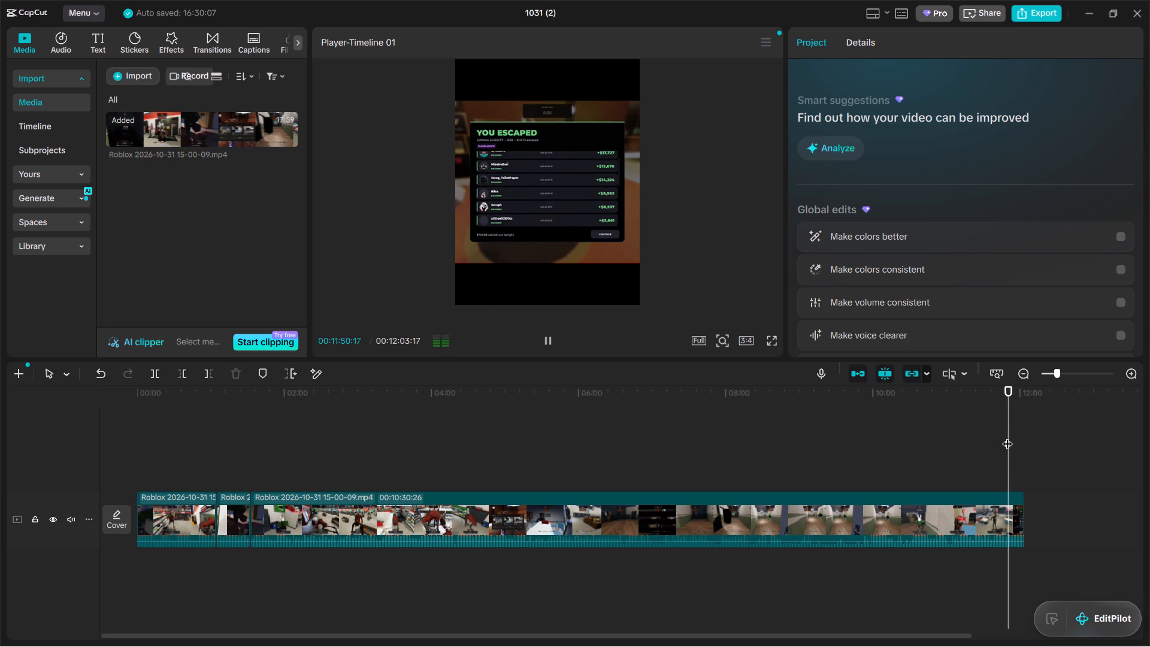
click(1021, 436)
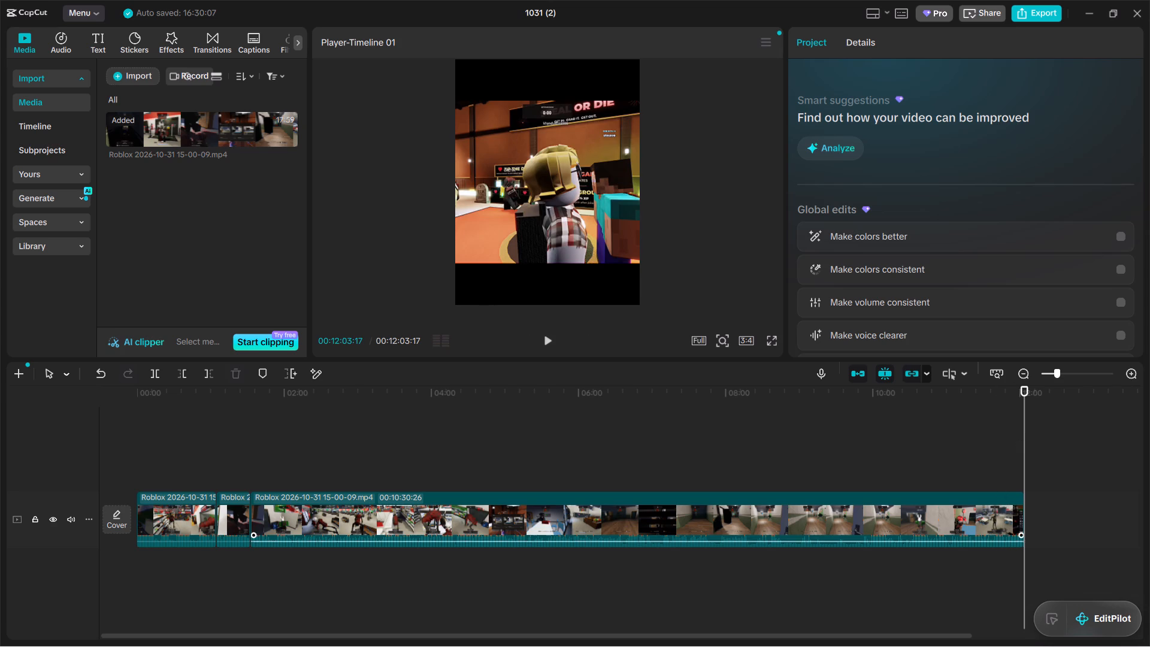
Delete the long third clip that follows the split at 00:01:32:21.
right_drag(871, 539, 871, 532)
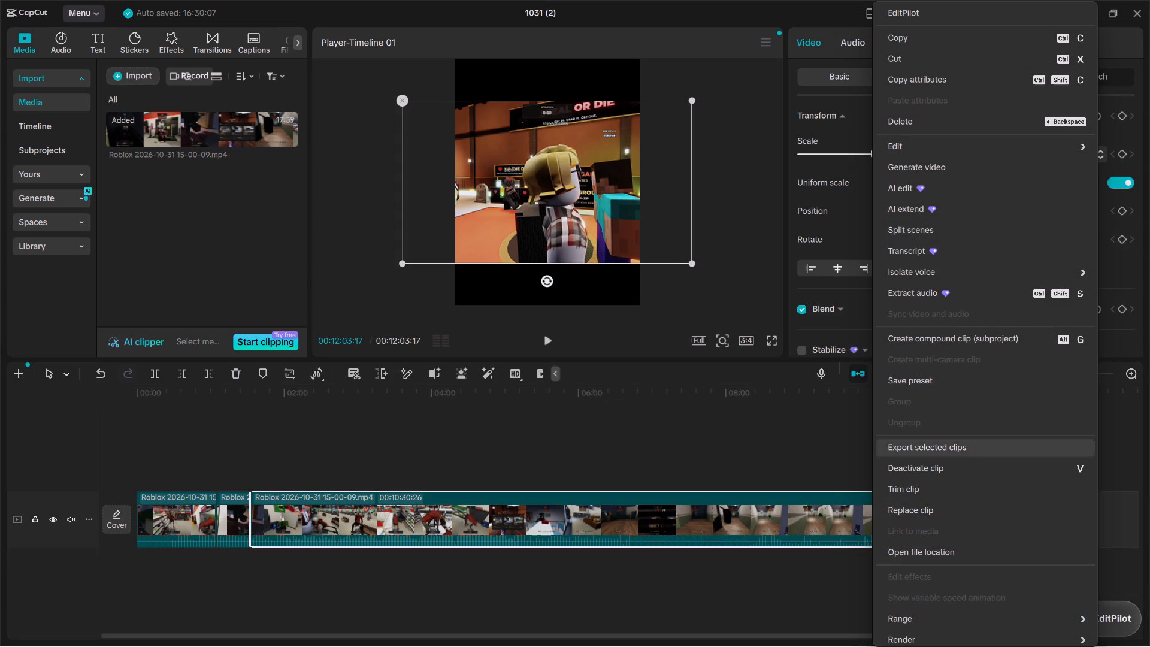
click(896, 122)
Delete the first clip at the start of the timeline, leaving only the short spectating clip.
drag(251, 456, 114, 446)
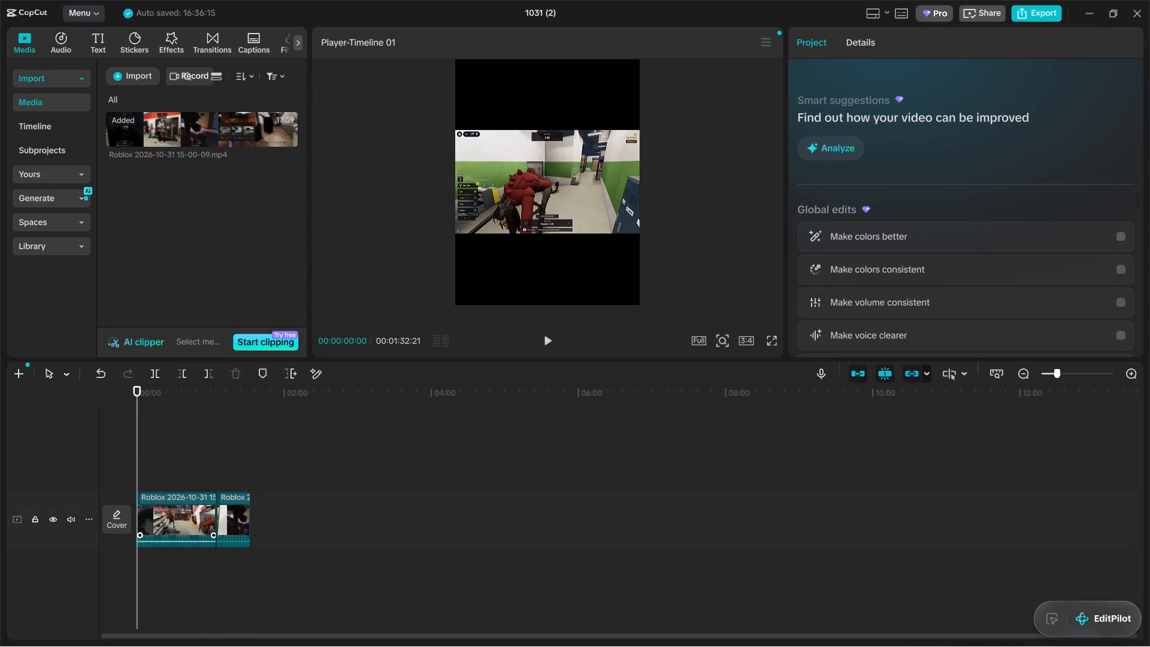
click(173, 527)
right_click(173, 527)
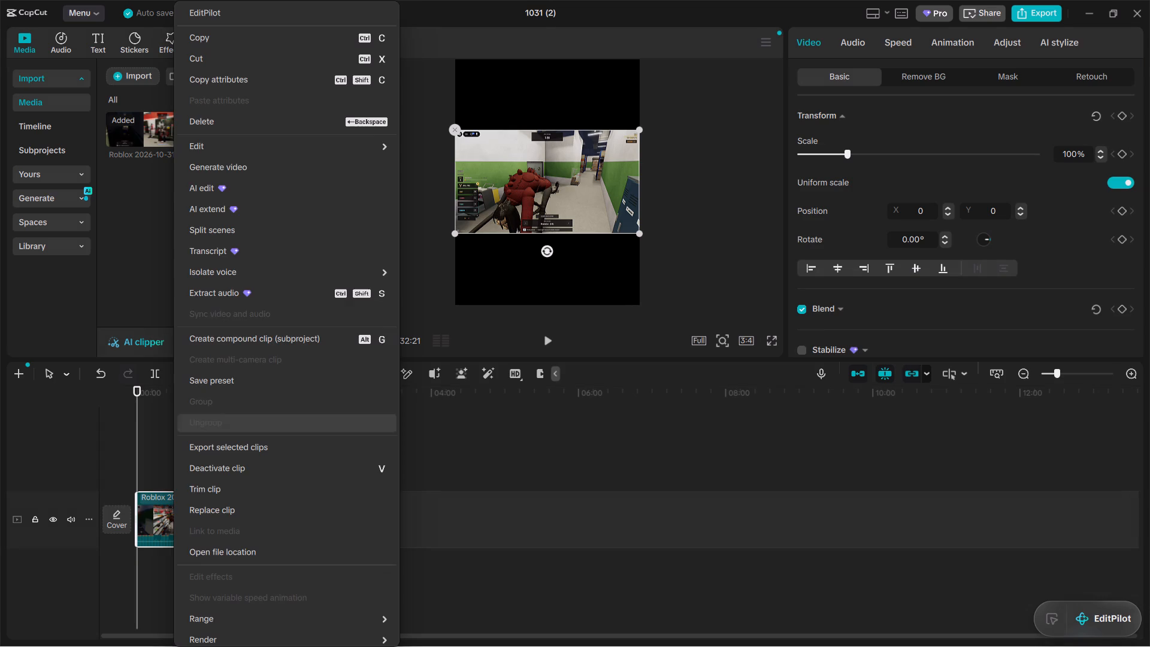
click(292, 115)
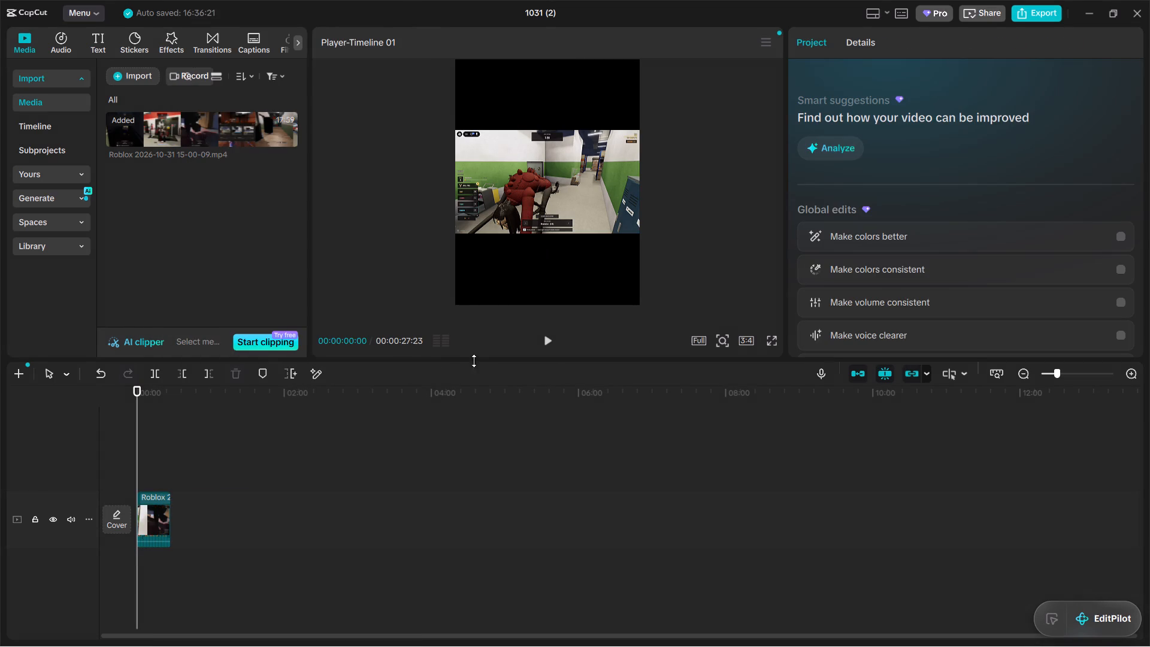
Play the remaining clip from start to end to review it.
click(545, 339)
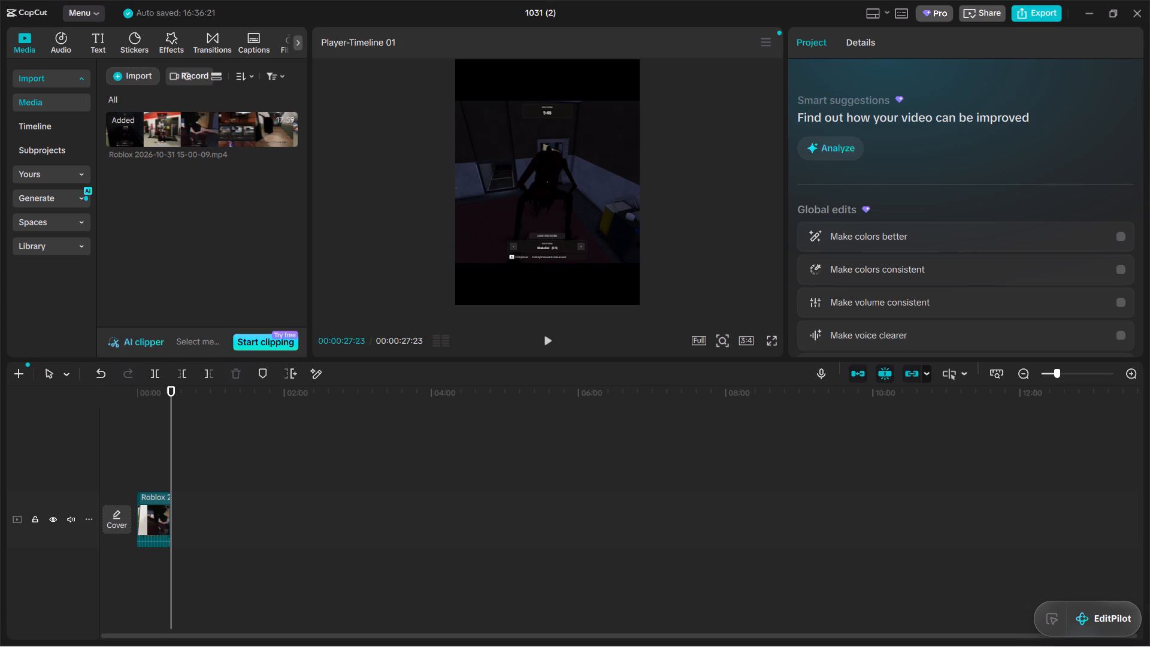
Add a default text element over the clip at the beginning of the timeline.
drag(170, 431, 86, 450)
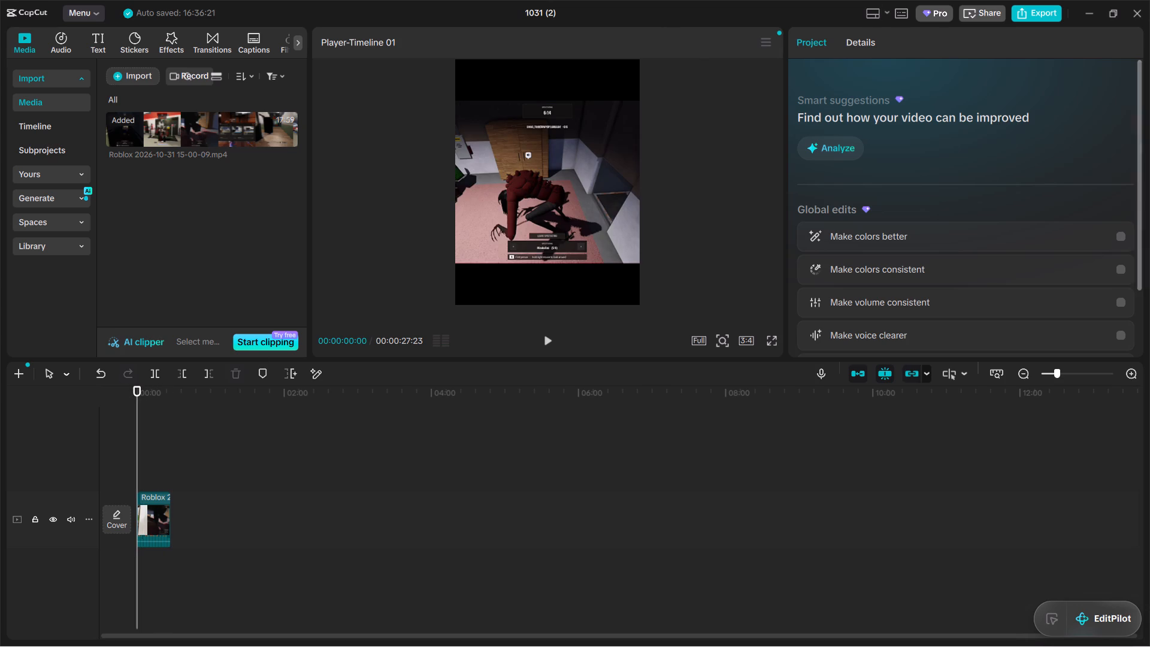
click(108, 49)
click(88, 38)
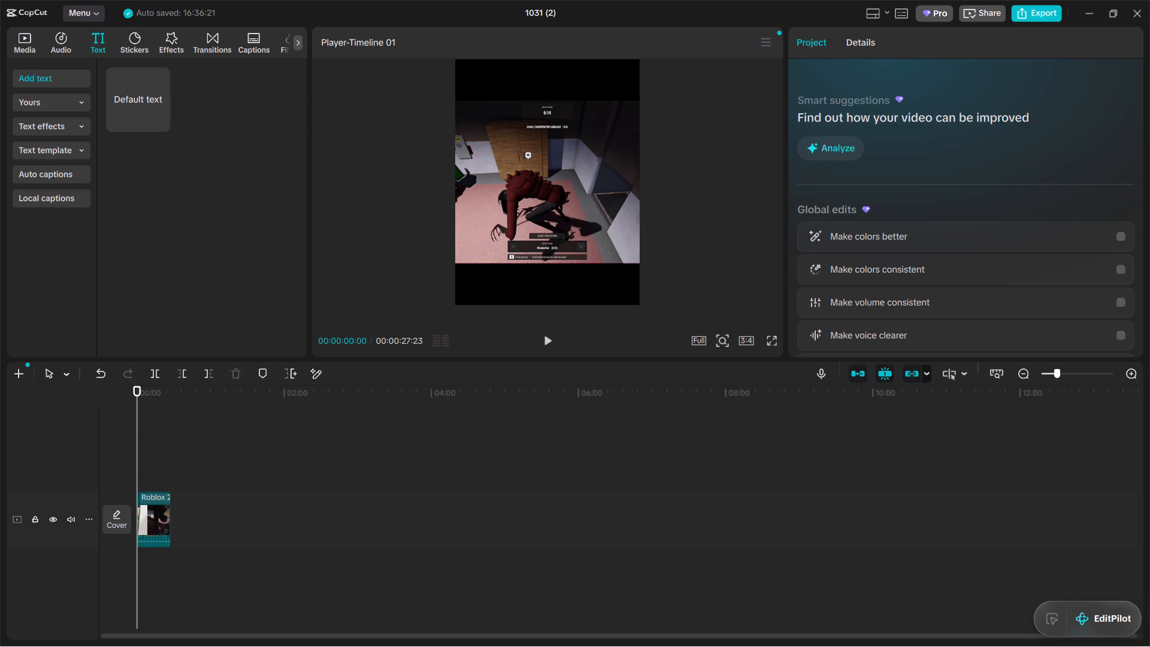
click(158, 118)
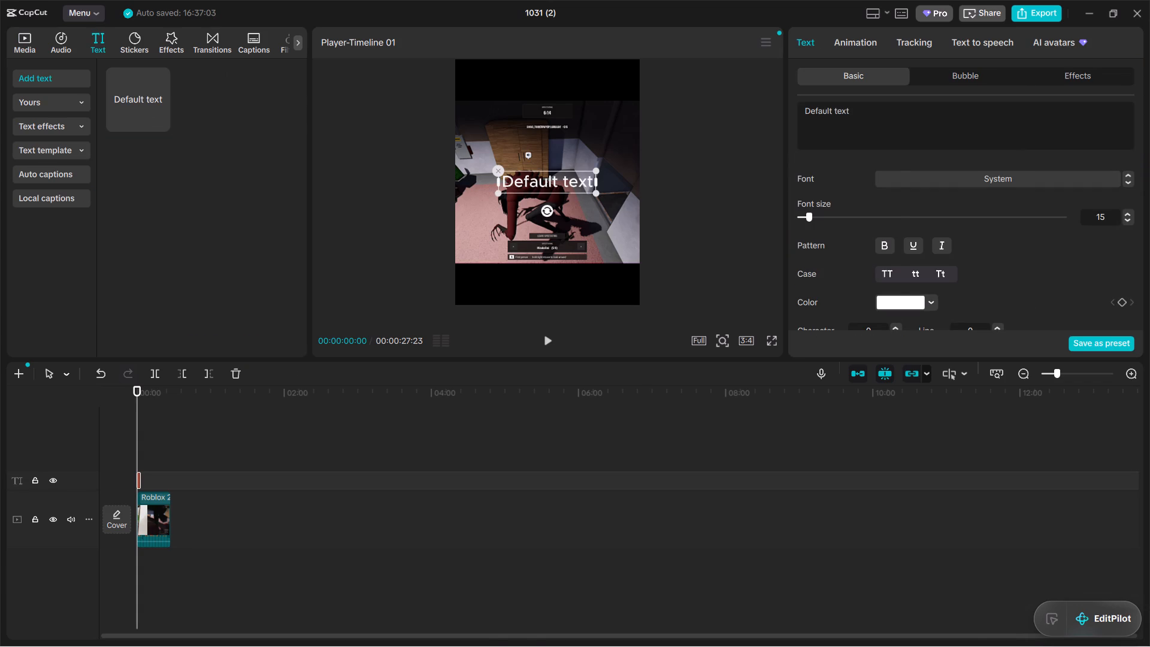
Switch to the Brave browser.
click(635, 626)
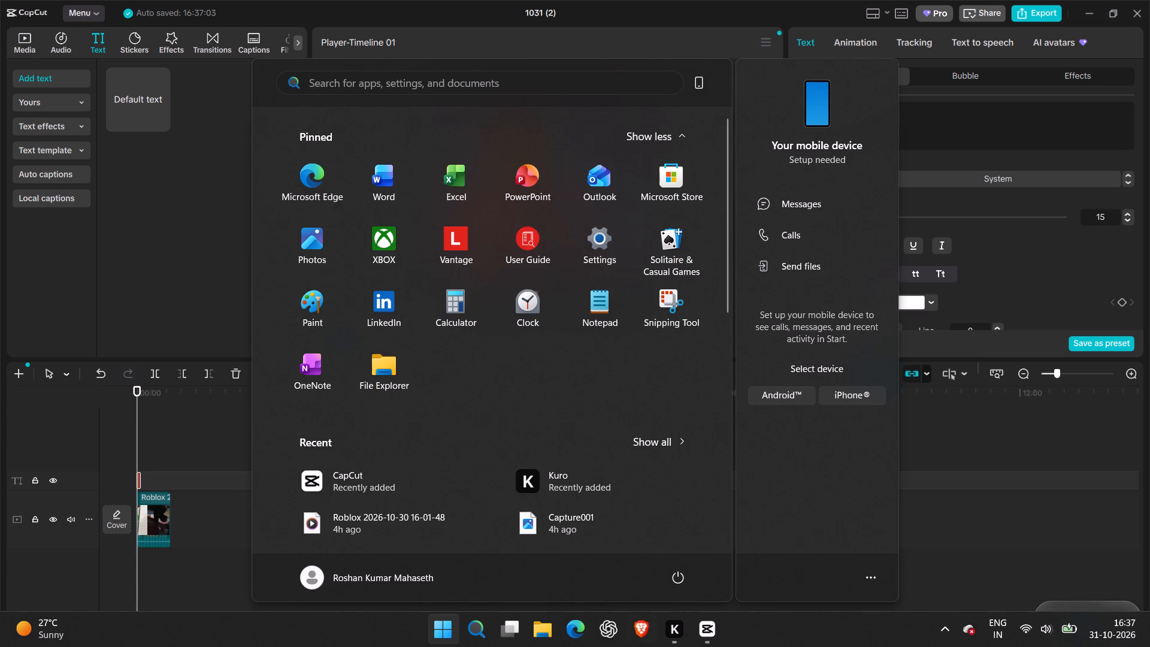
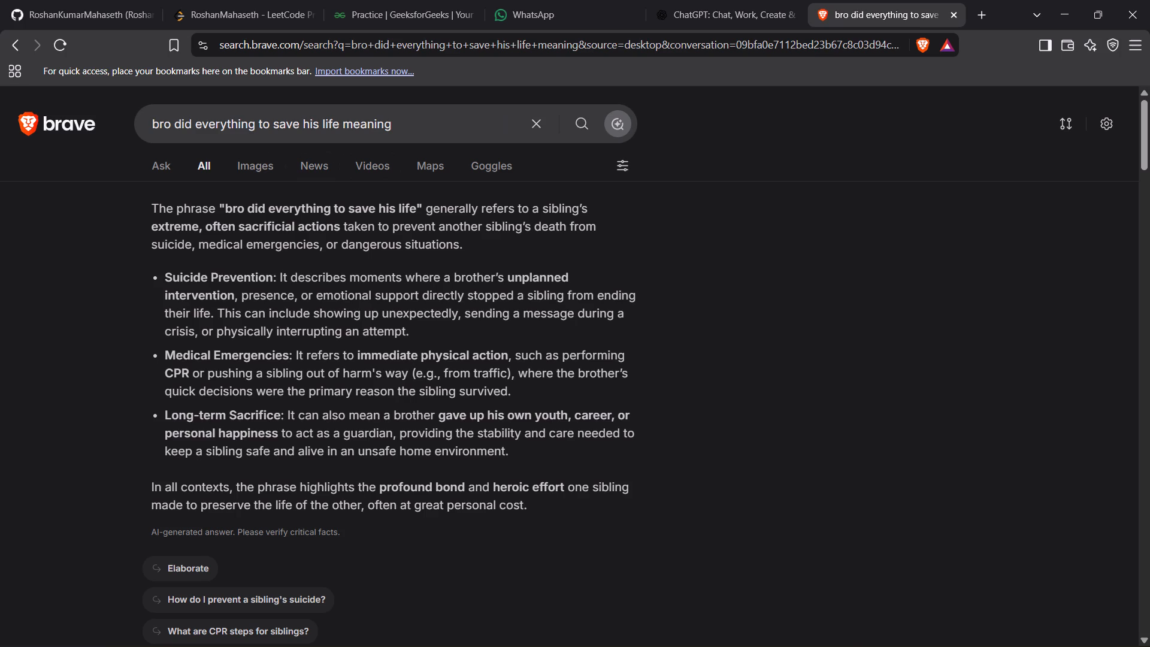
Revise the search to "bro did everything to save himself meaning" and run it.
click(321, 120)
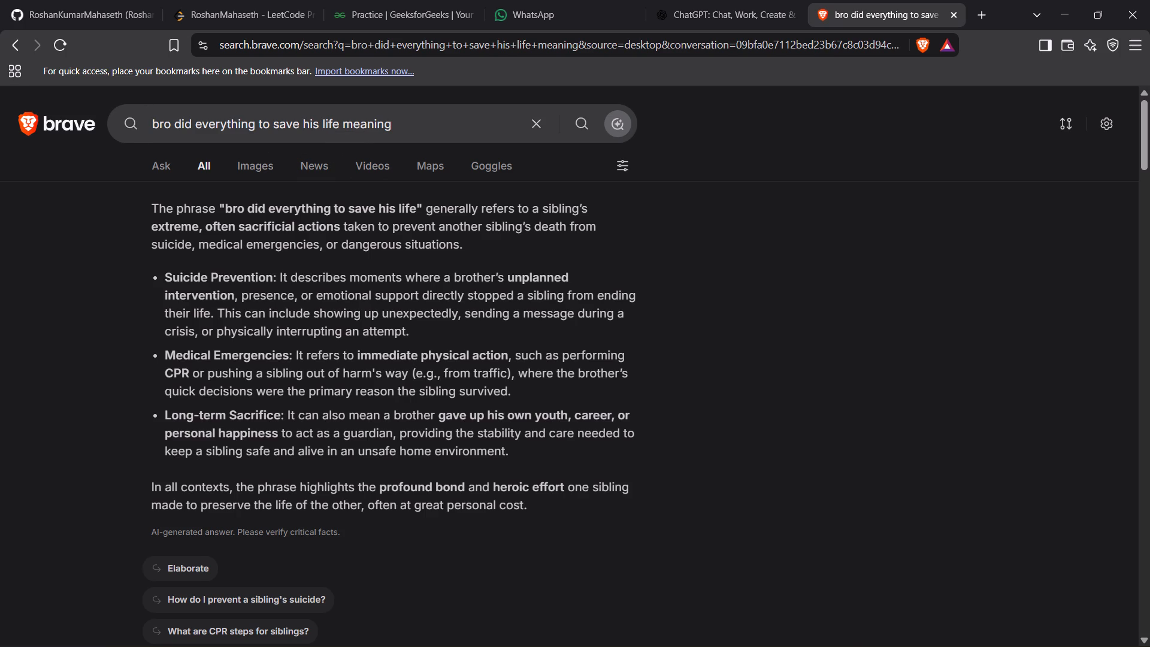
key(BackSpace)
key(Right)
key(Right)
key(Right)
key(Right)
key(BackSpace)
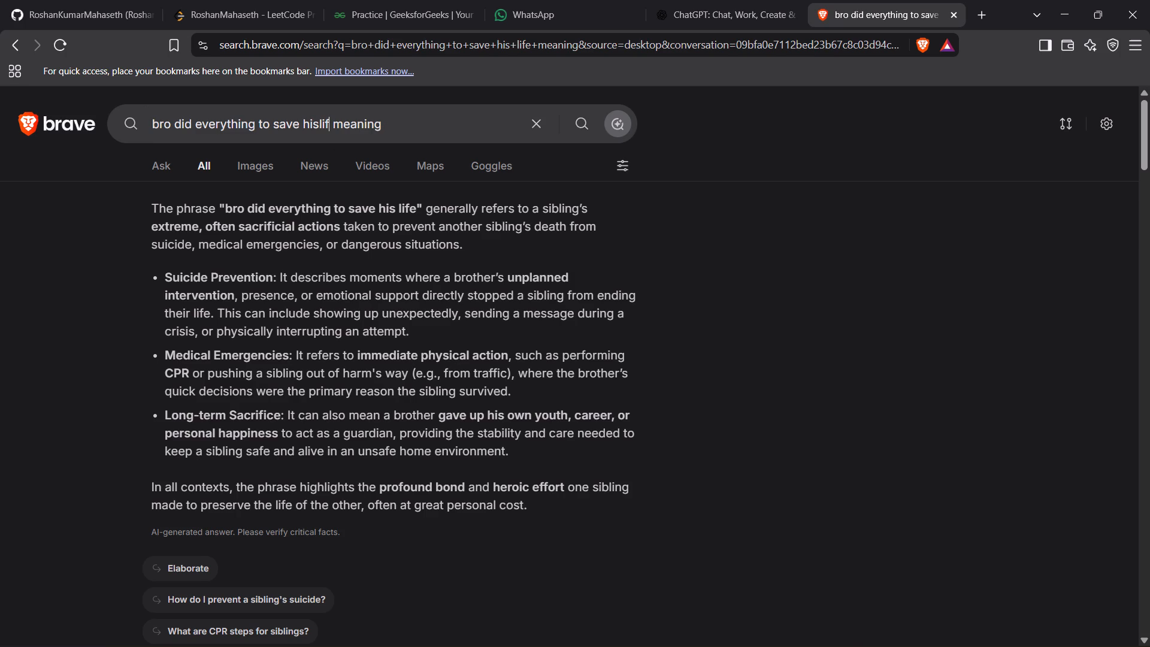
key(BackSpace)
key(BackSpace)
key(BackSpace)
key(BackSpace)
text(msel)
key(f)
key(Return)
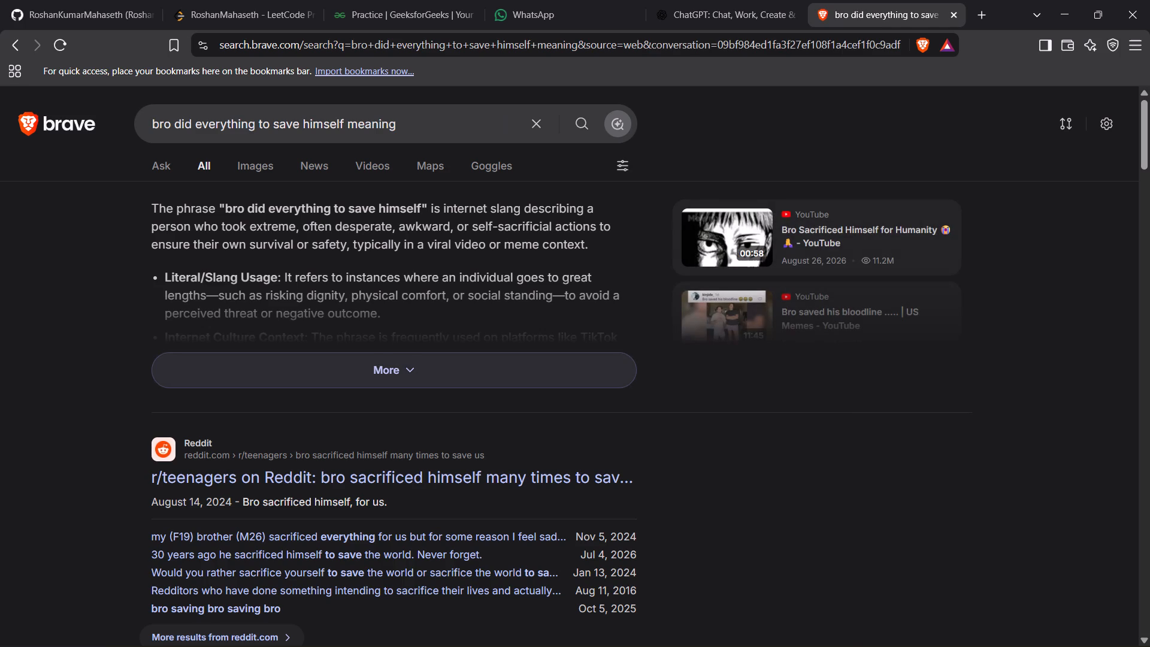
Replace the search query with "bro start crying to save himself meaning" and run it.
click(411, 121)
key(BackSpace)
key(BackSpace)
key(BackSpace)
key(BackSpace)
key(BackSpace)
key(BackSpace)
key(BackSpace)
key(BackSpace)
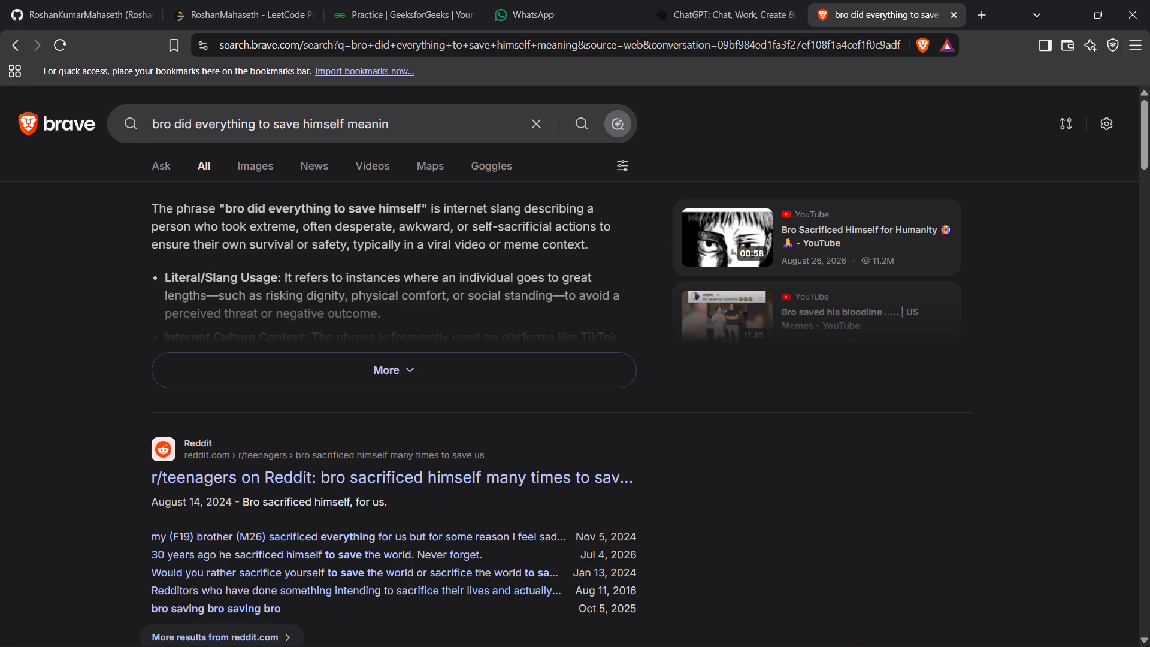
key(BackSpace)
key(BackSpace)
key(BackSpace)
key(BackSpace)
key(BackSpace)
key(BackSpace)
key(BackSpace)
key(BackSpace)
key(BackSpace)
key(BackSpace)
key(BackSpace)
key(BackSpace)
key(BackSpace)
key(BackSpace)
key(BackSpace)
key(BackSpace)
key(BackSpace)
key(BackSpace)
key(BackSpace)
key(BackSpace)
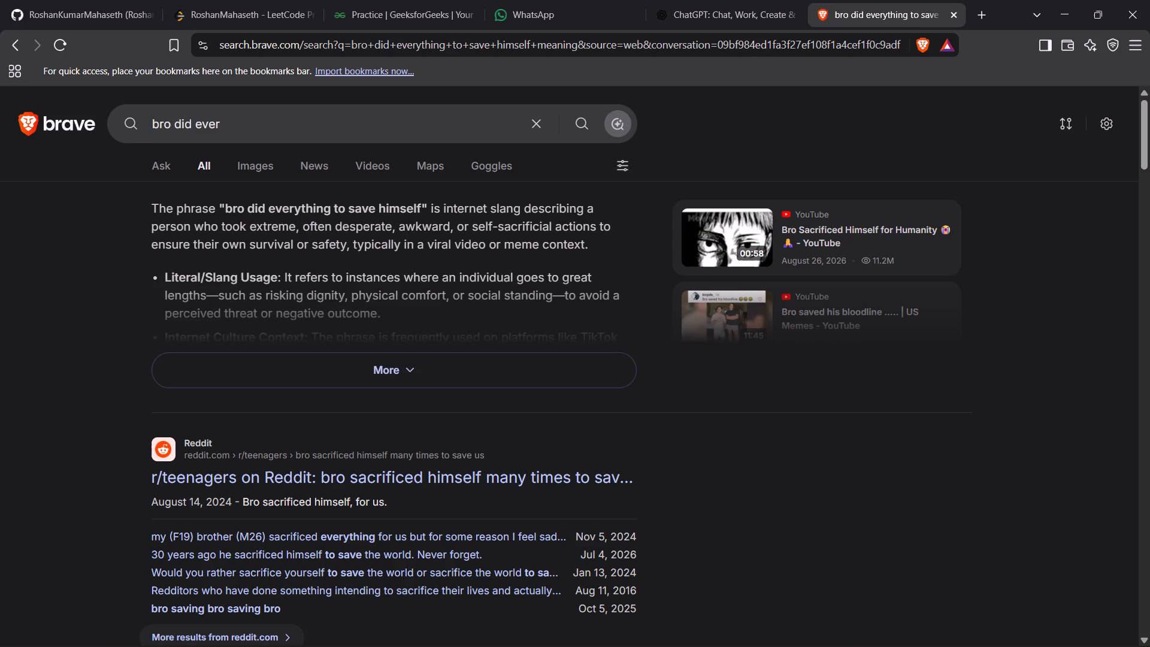
key(BackSpace)
key(Right)
key(BackSpace)
key(Right)
key(BackSpace)
key(BackSpace)
key(BackSpace)
key(BackSpace)
key(BackSpace)
key(Right)
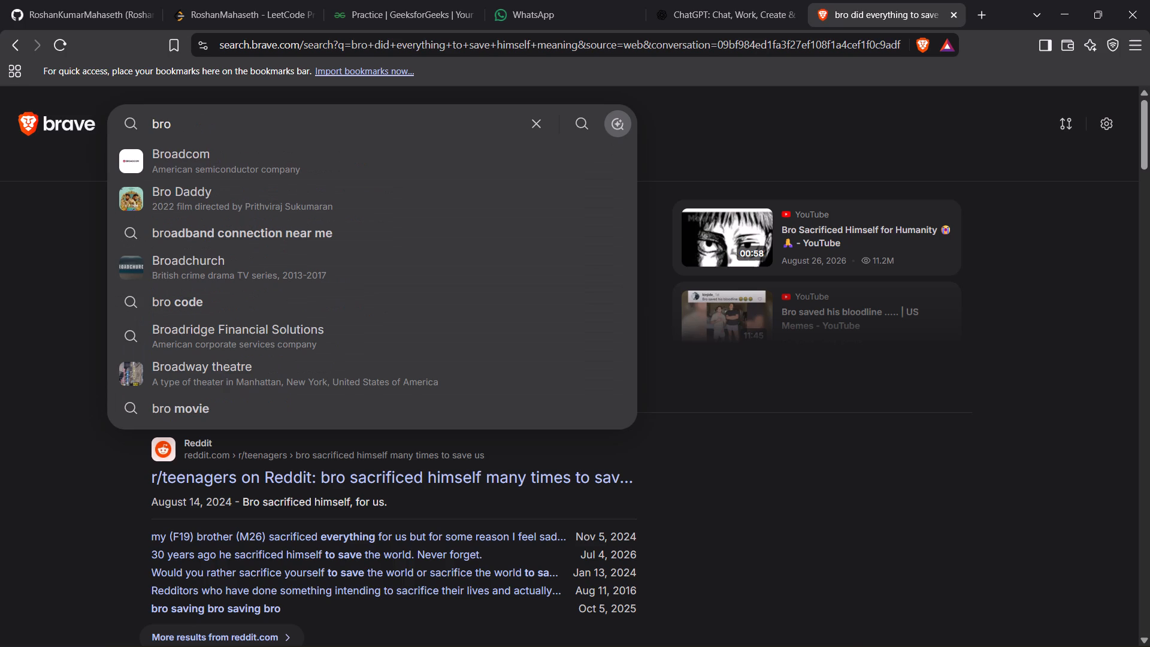
key(BackSpace)
key(BackSpace)
key(BackSpace)
key(BackSpace)
key(BackSpace)
key(BackSpace)
key(BackSpace)
key(BackSpace)
key(BackSpace)
key(BackSpace)
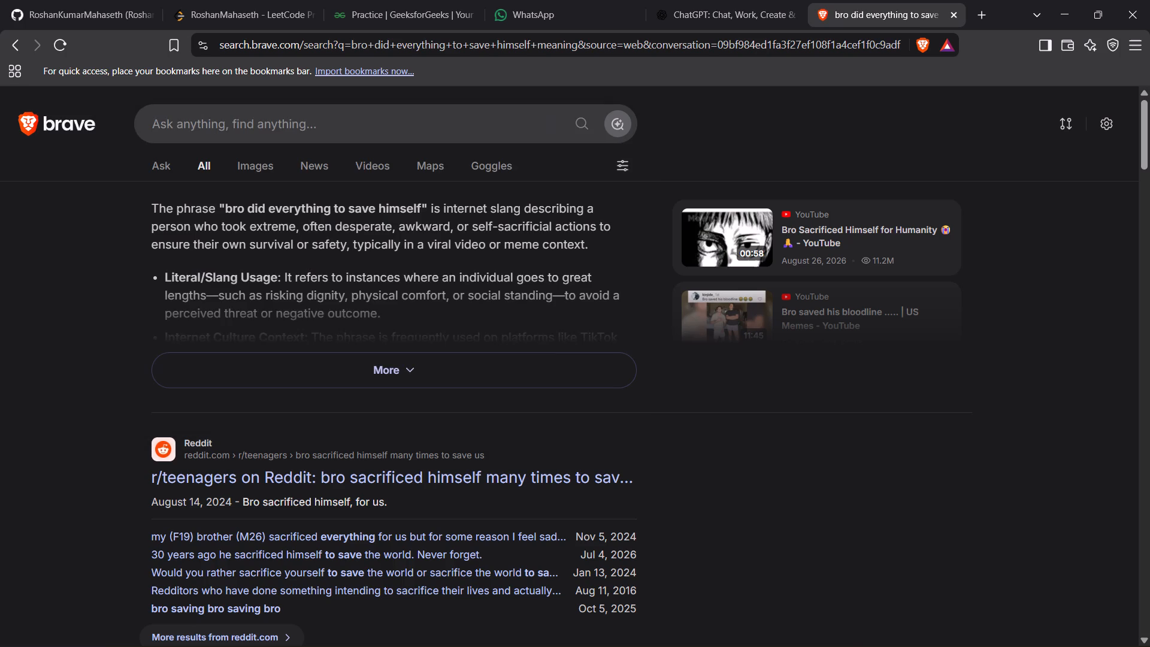
text(bro)
key(space)
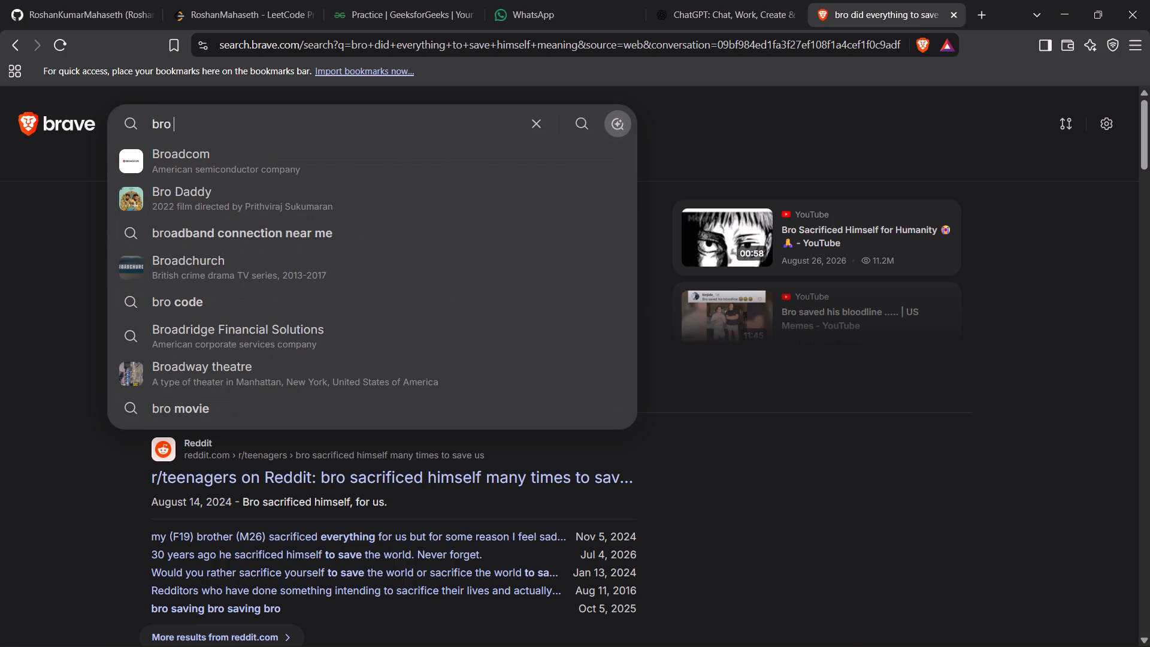
text(sta)
text(rt cryin)
text(g to save himself e)
key(BackSpace)
text(meanon)
key(BackSpace)
key(BackSpace)
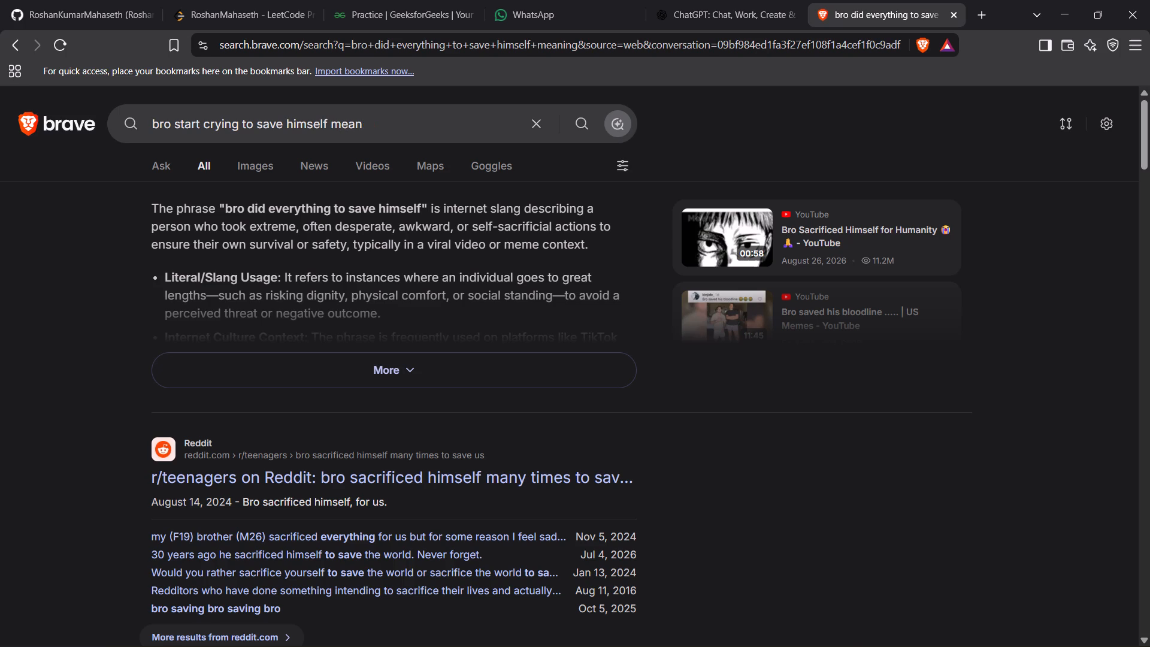
text(ing4)
key(BackSpace)
key(Return)
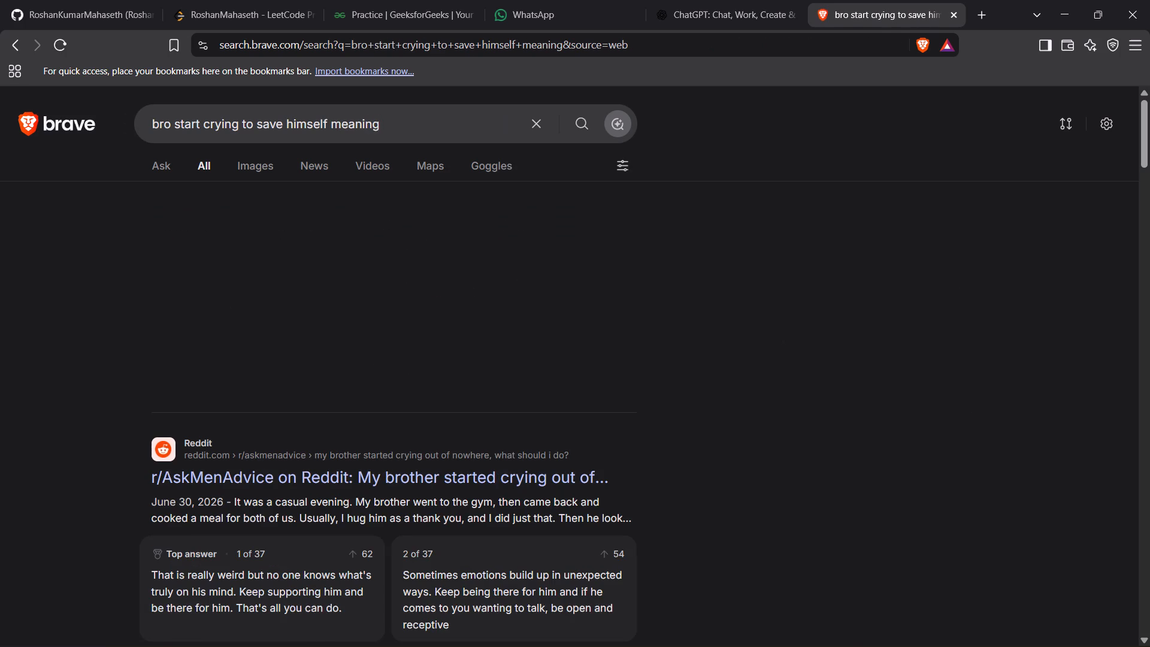
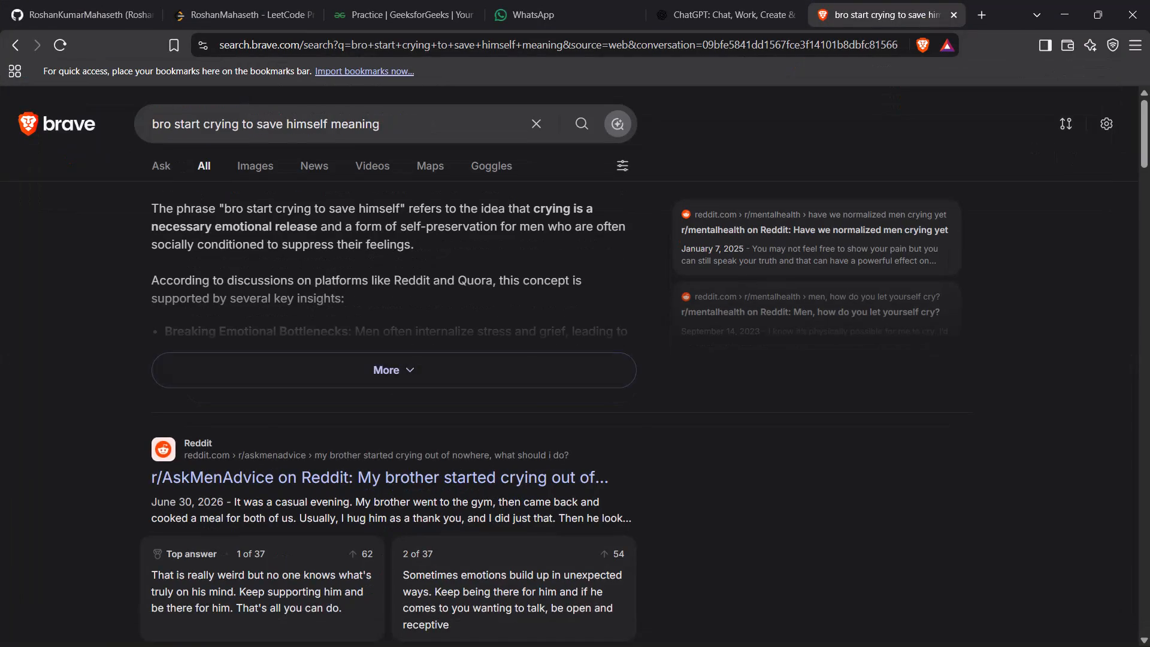
Expand the AI-generated answer and ask the follow-up question "is this correct or started crying".
click(383, 366)
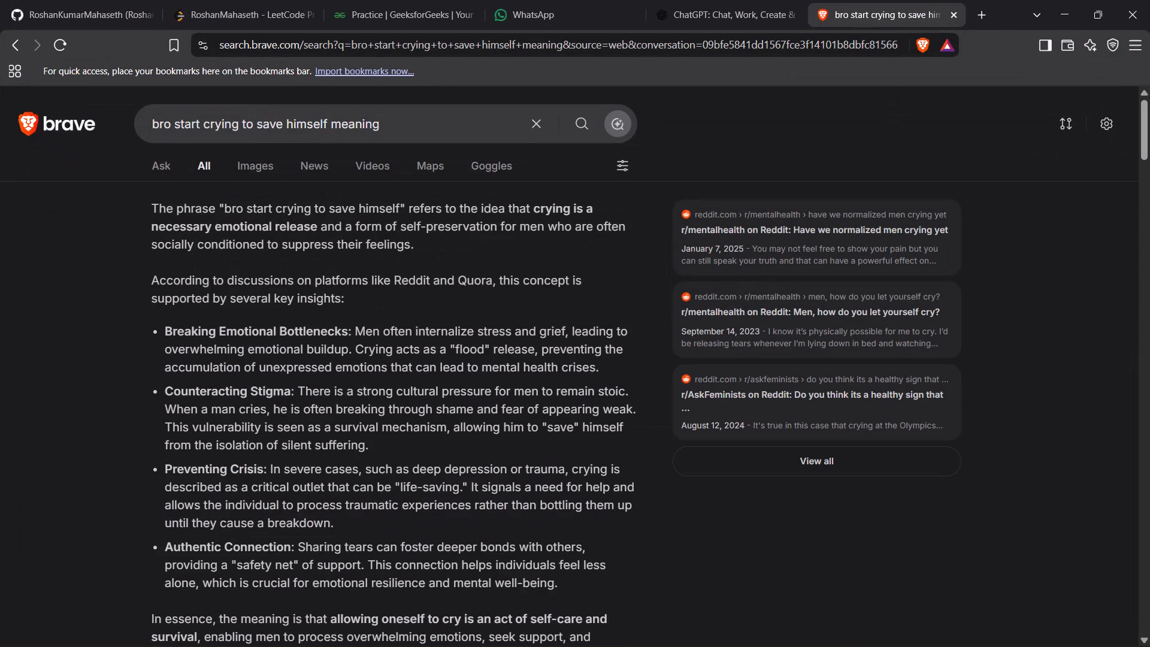
scroll(359, 510, down, 4)
click(338, 606)
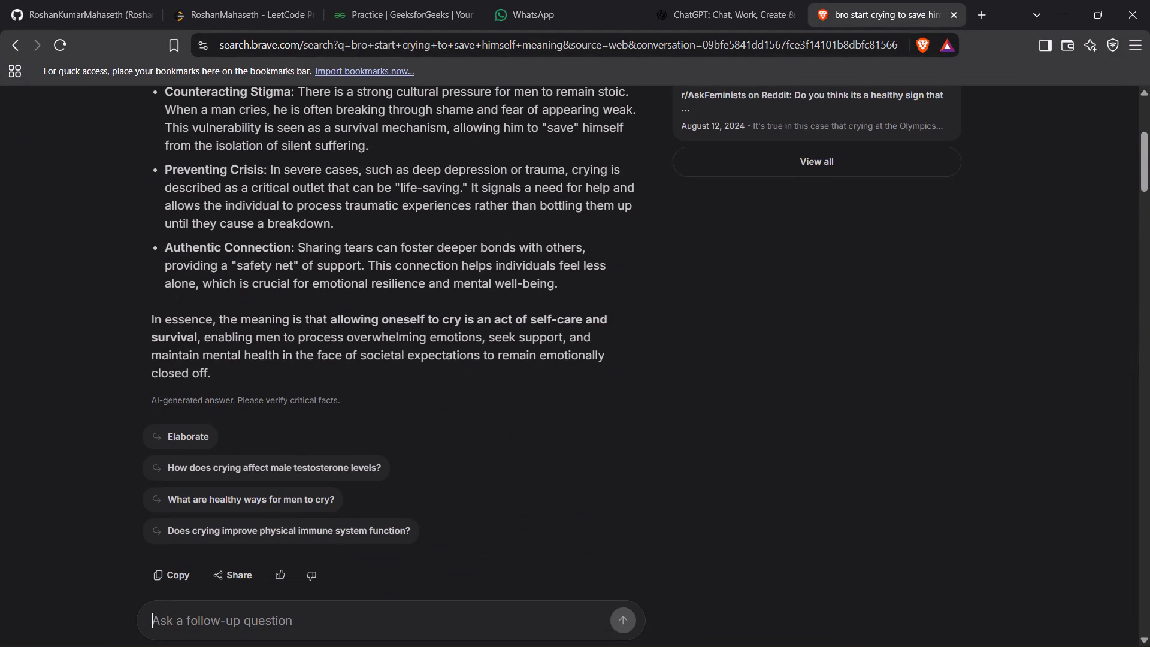
text(is this correct or stare)
key(BackSpace)
text(ted crying)
key(space)
key(Return)
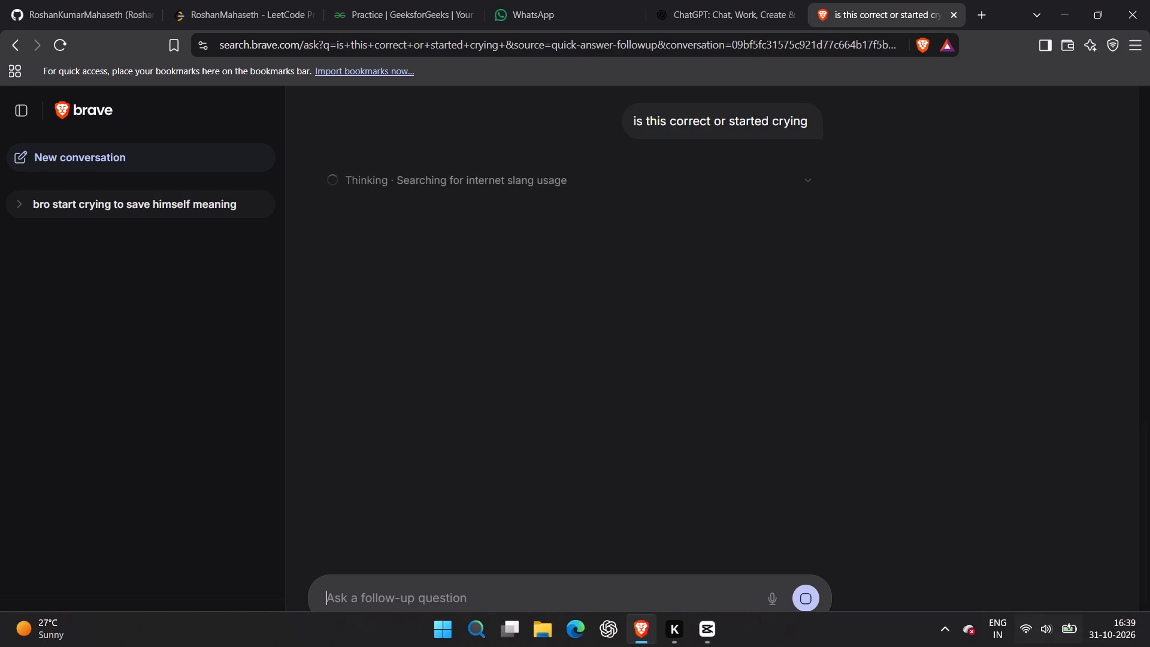
Review the earlier explanation of the phrase and the answer on whether "start" or "started crying" is correct.
scroll(485, 401, up, 3)
scroll(485, 401, down, 2)
scroll(485, 401, up, 8)
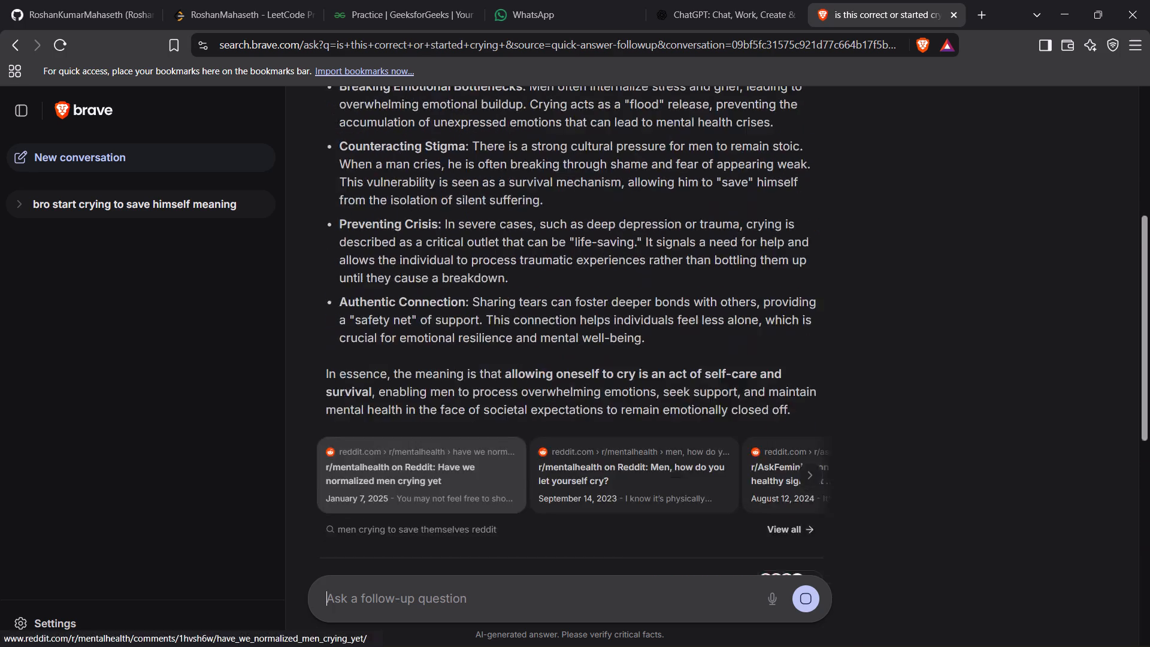
scroll(485, 400, up, 3)
scroll(554, 319, down, 10)
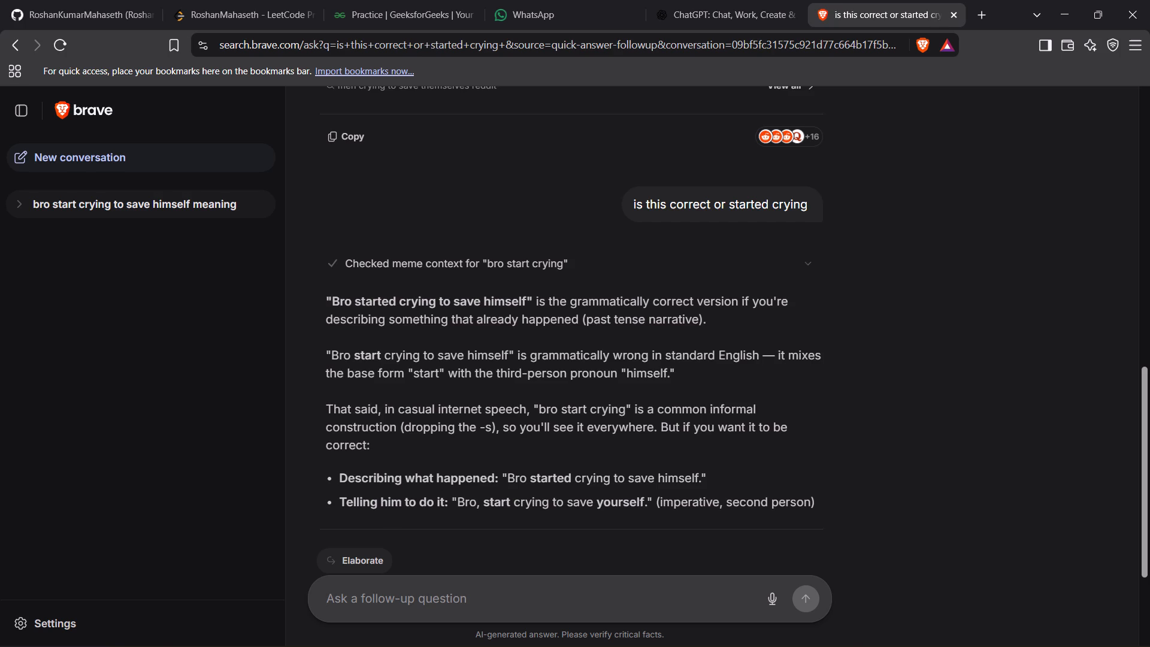
Ask the follow-up question "start scrying to save own life" in the same conversation.
click(506, 605)
text(start)
key(space)
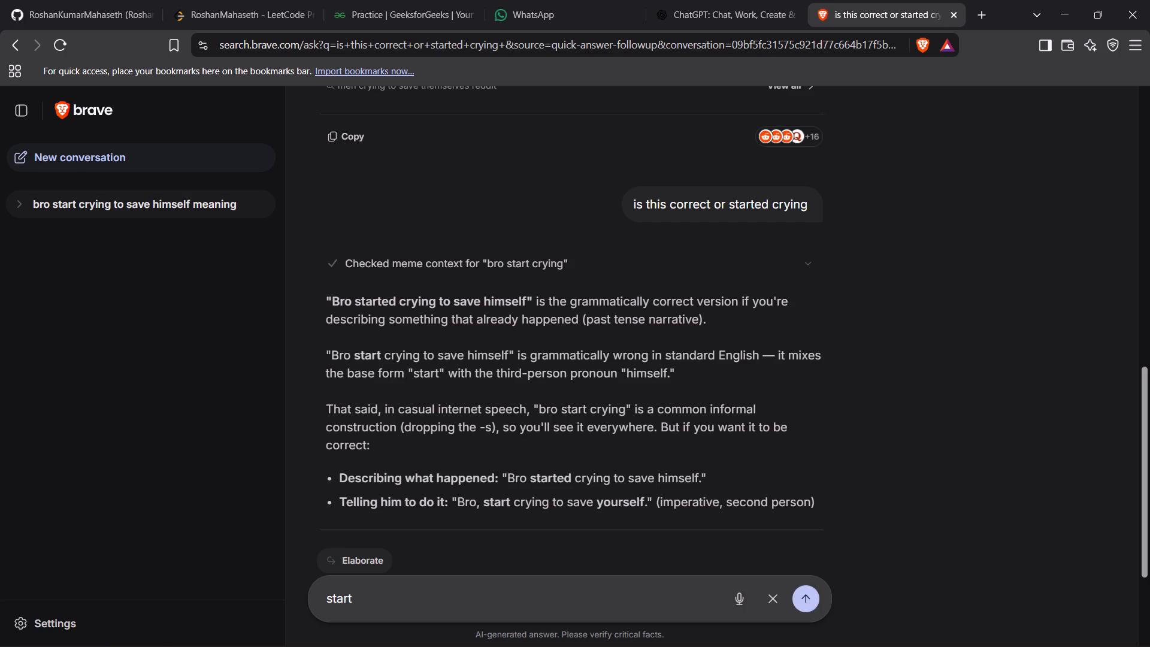
text(scrying)
key(space)
text(to save own life)
key(Return)
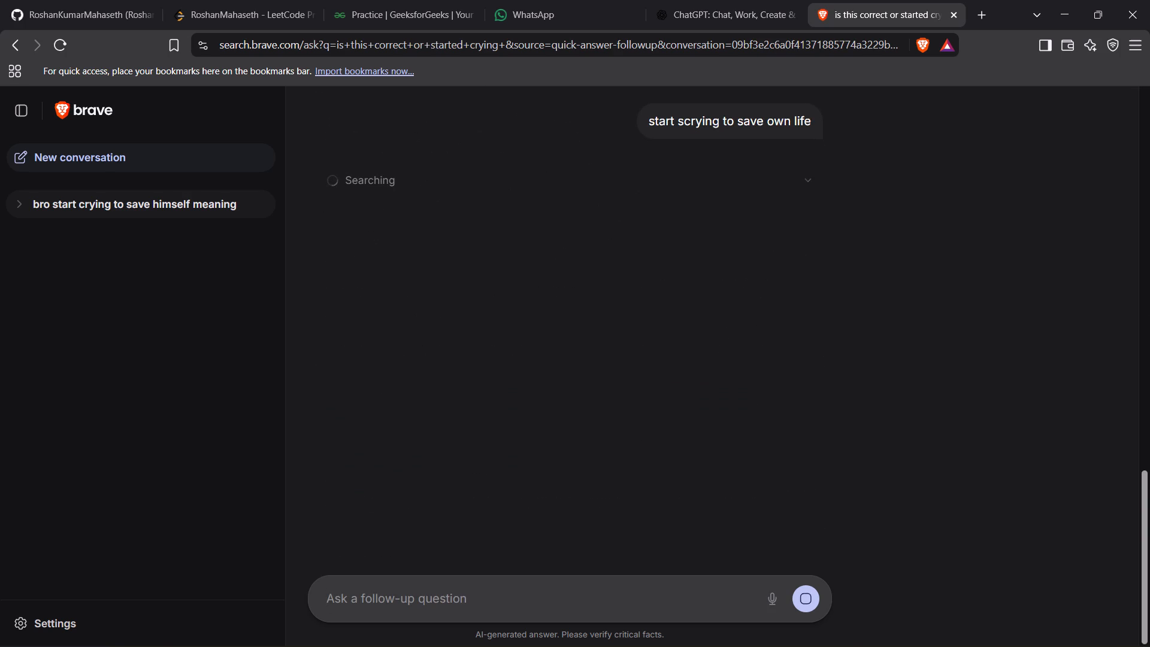
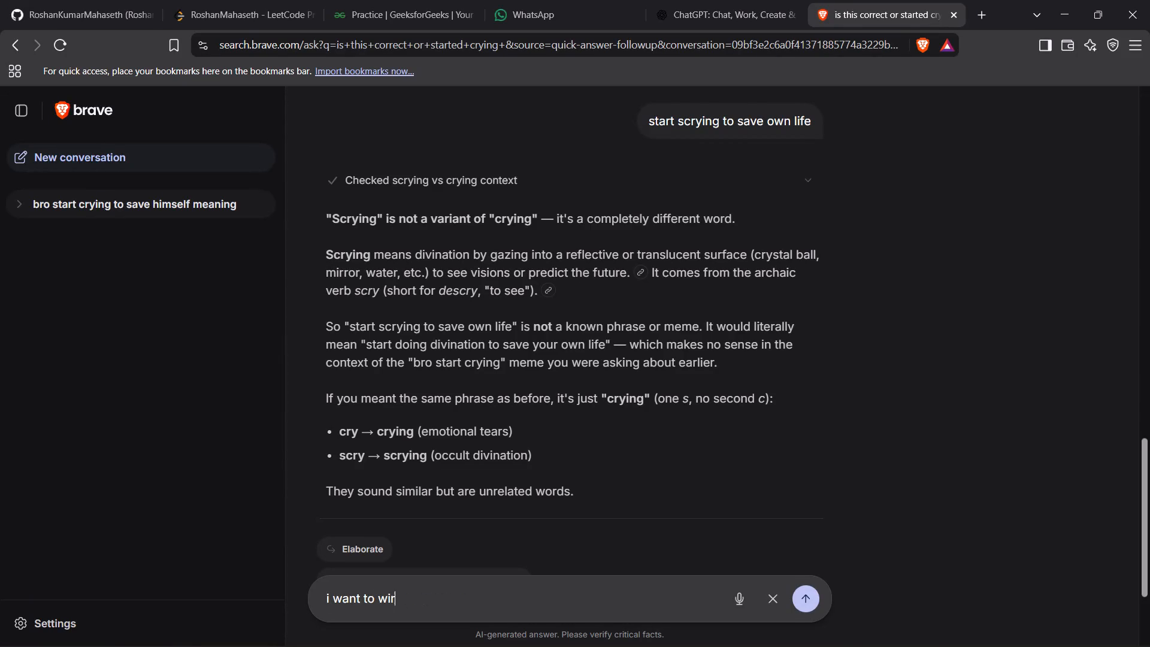
Send the follow-up message "i want to write as funny title meme" in the same conversation.
key(BackSpace)
key(BackSpace)
text(rite as funn)
key(space)
key(BackSpace)
text(y title meme)
key(Return)
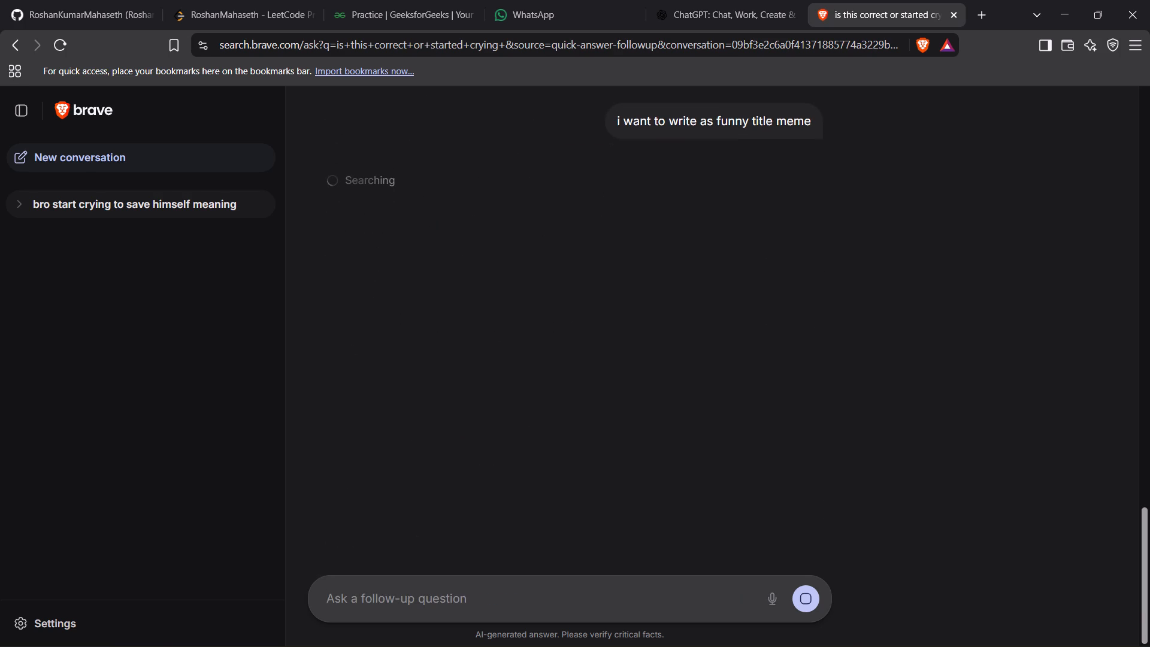
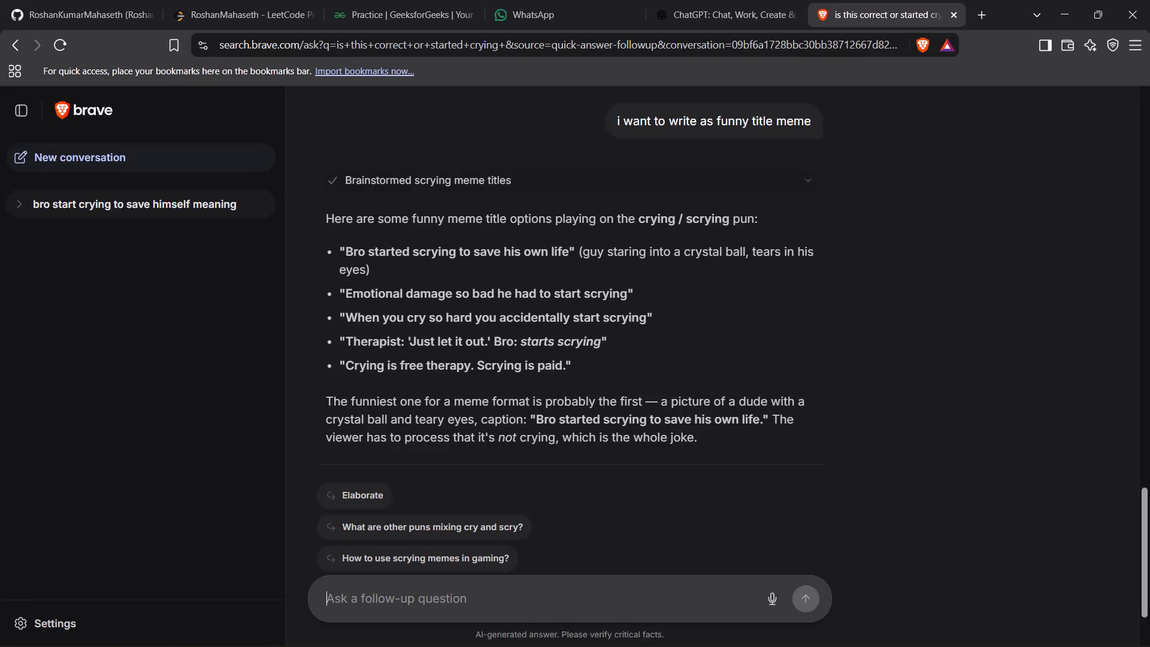
Switch back to CapCut and clear the placeholder wording of the text overlay.
click(1079, 5)
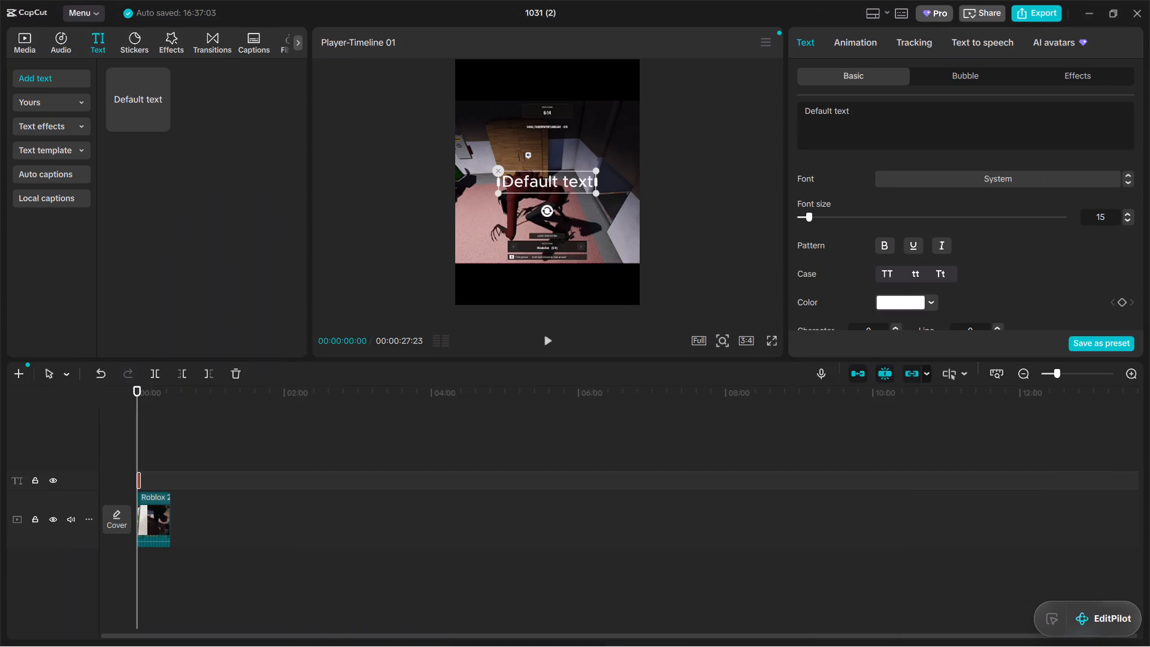
click(909, 110)
key(BackSpace)
key(BackSpace)
key(BackSpace)
key(BackSpace)
key(BackSpace)
key(BackSpace)
key(BackSpace)
key(BackSpace)
key(BackSpace)
key(BackSpace)
key(BackSpace)
key(BackSpace)
key(BackSpace)
key(BackSpace)
key(BackSpace)
key(BackSpace)
key(BackSpace)
key(BackSpace)
key(BackSpace)
key(BackSpace)
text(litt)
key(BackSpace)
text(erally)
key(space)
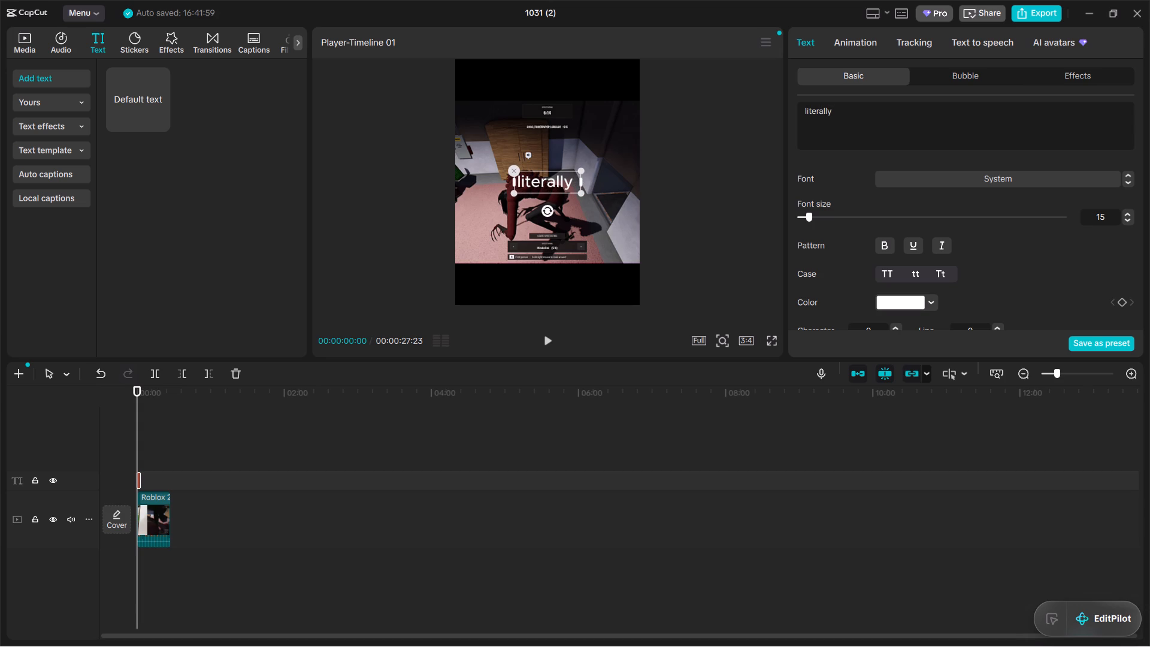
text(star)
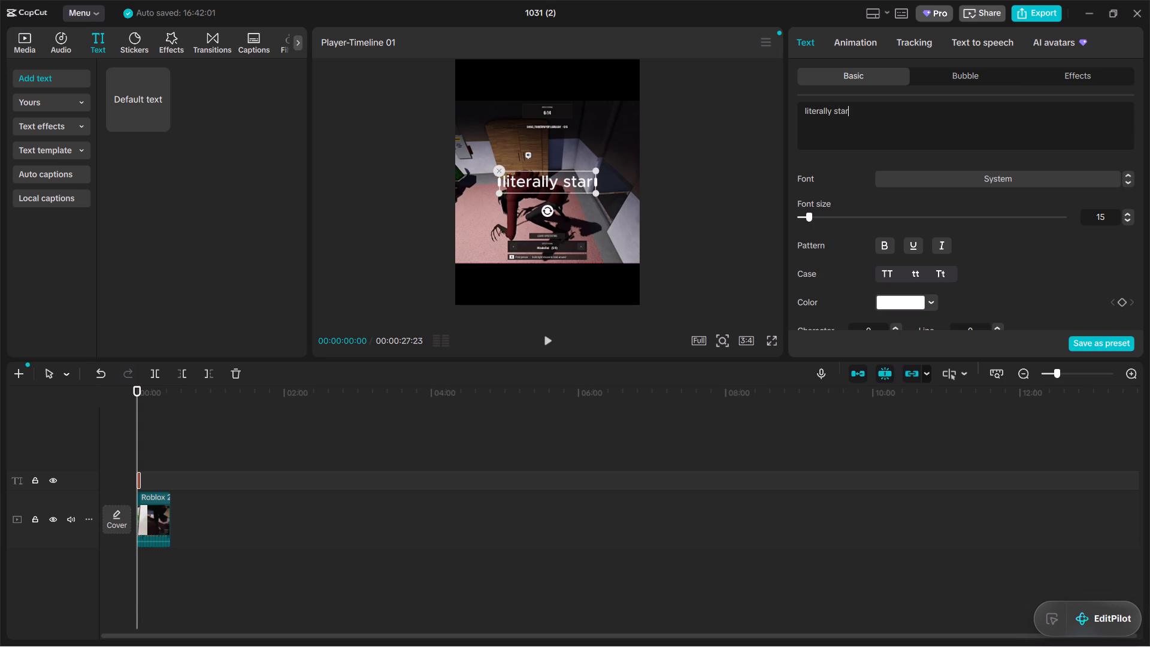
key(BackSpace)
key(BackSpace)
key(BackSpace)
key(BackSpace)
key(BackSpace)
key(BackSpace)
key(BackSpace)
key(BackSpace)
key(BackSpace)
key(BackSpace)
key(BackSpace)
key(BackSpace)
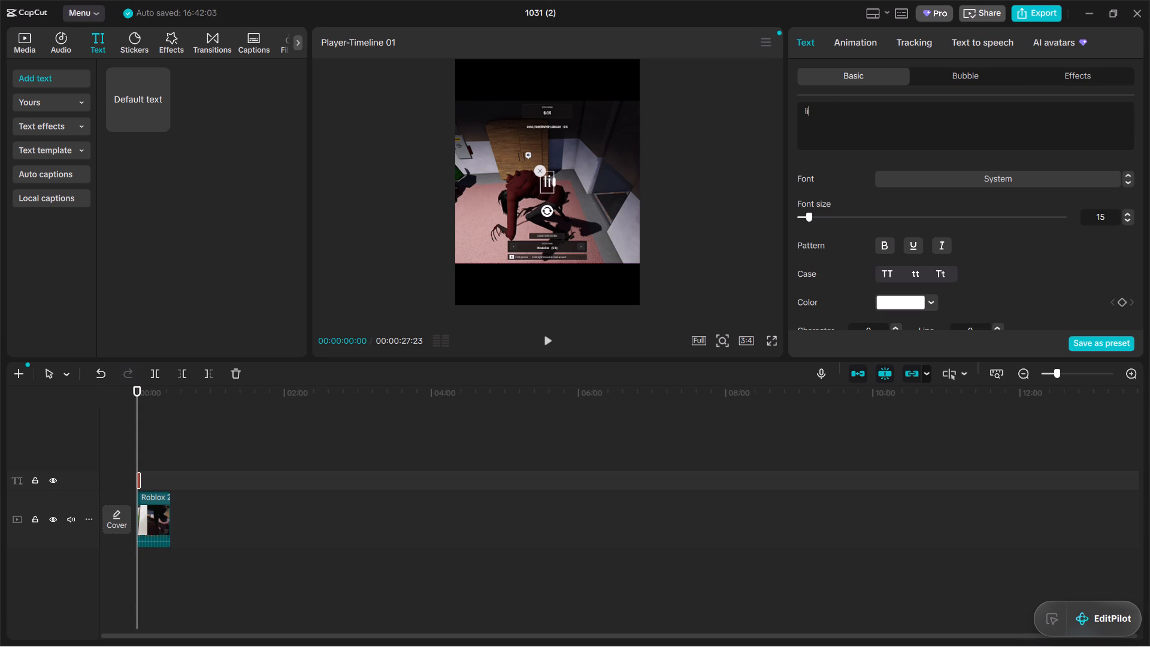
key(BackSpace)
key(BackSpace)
Enter "bro literally start crying to save own life" as the overlay's caption.
text(bro li)
text(terally starte)
key(BackSpace)
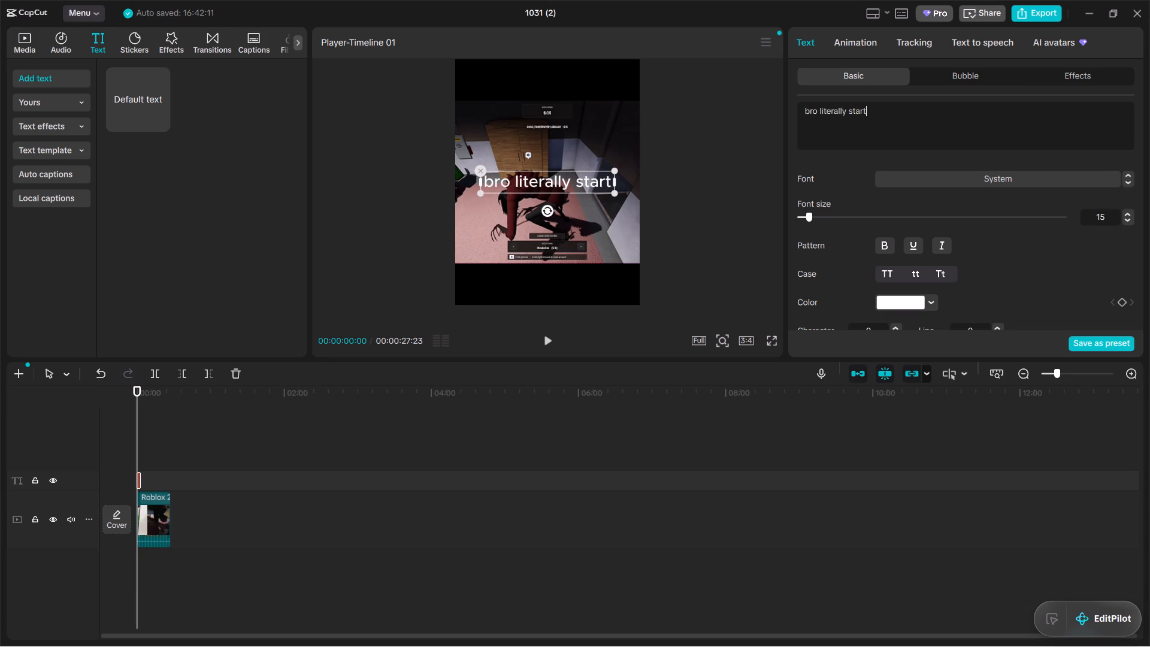
key(BackSpace)
key(BackSpace)
key(BackSpace)
key(BackSpace)
key(BackSpace)
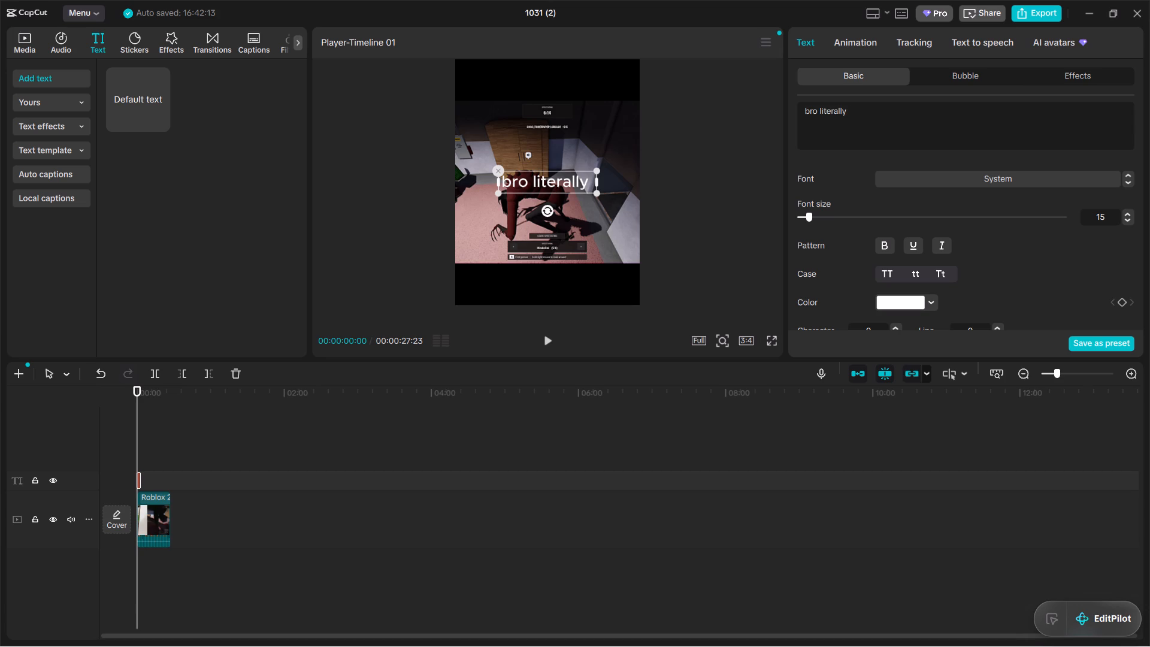
key(c)
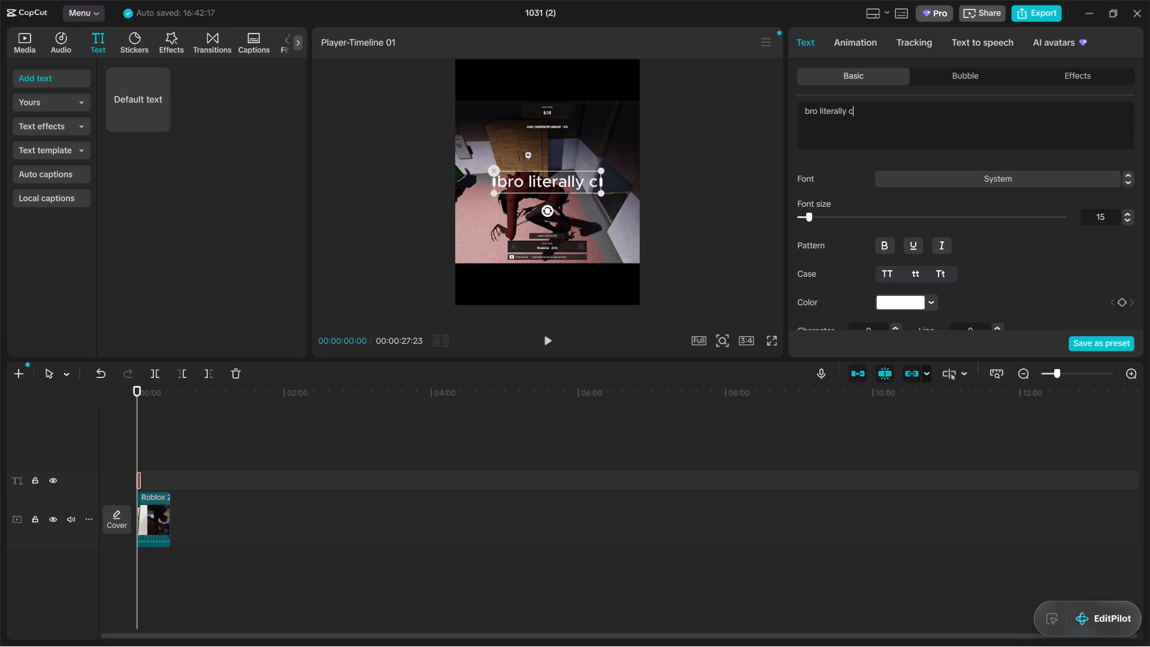
key(BackSpace)
text(start)
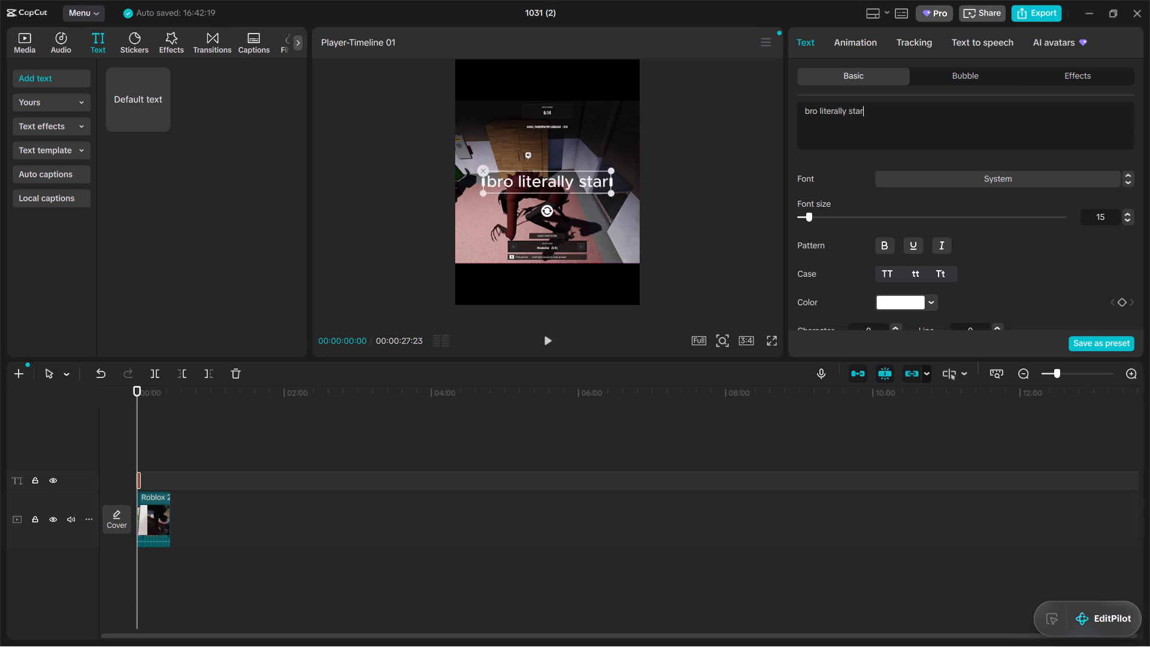
key(space)
text(crying to save)
key(space)
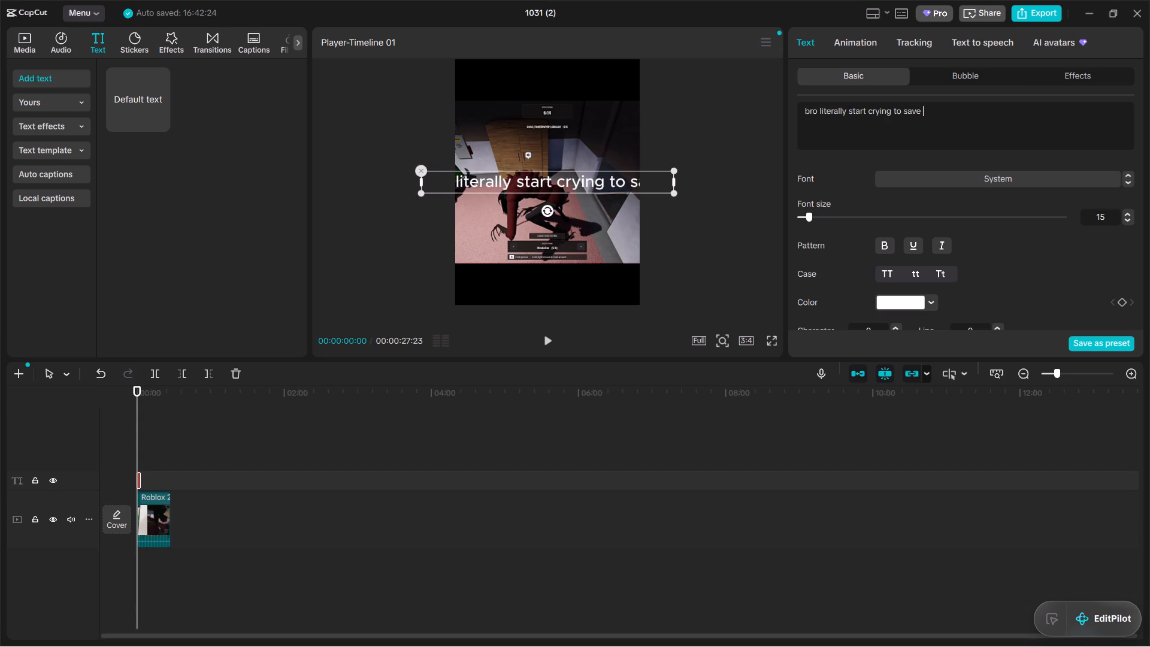
text(own li)
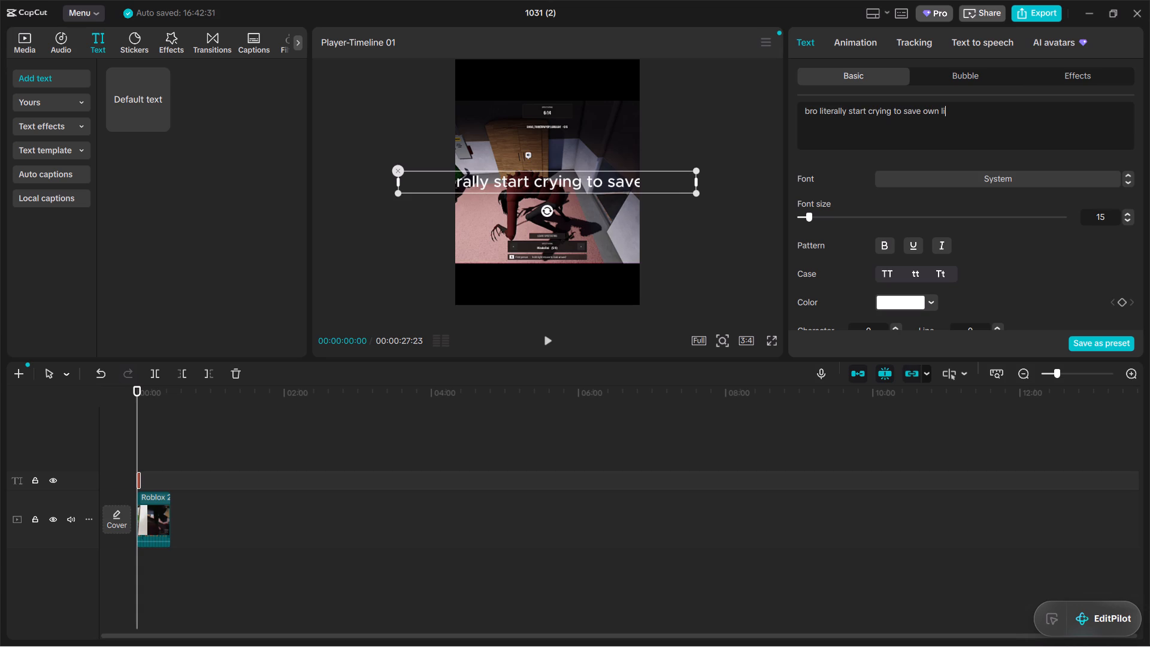
text(fe)
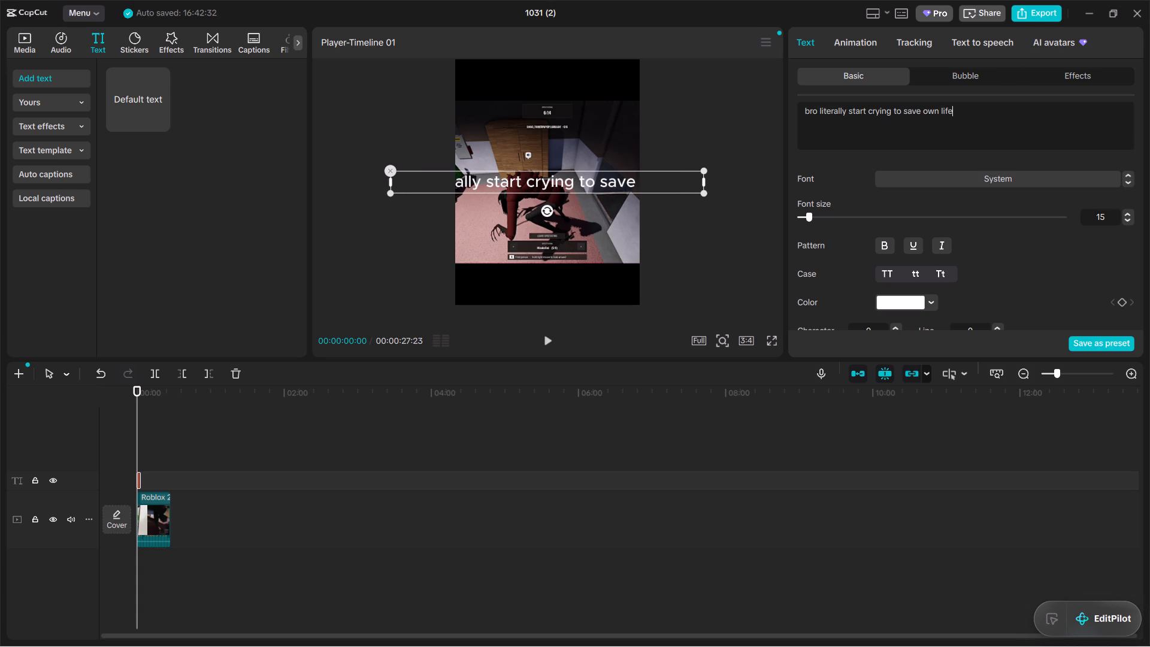
Break the caption into two lines so that the second line reads "save own life".
click(906, 112)
key(Return)
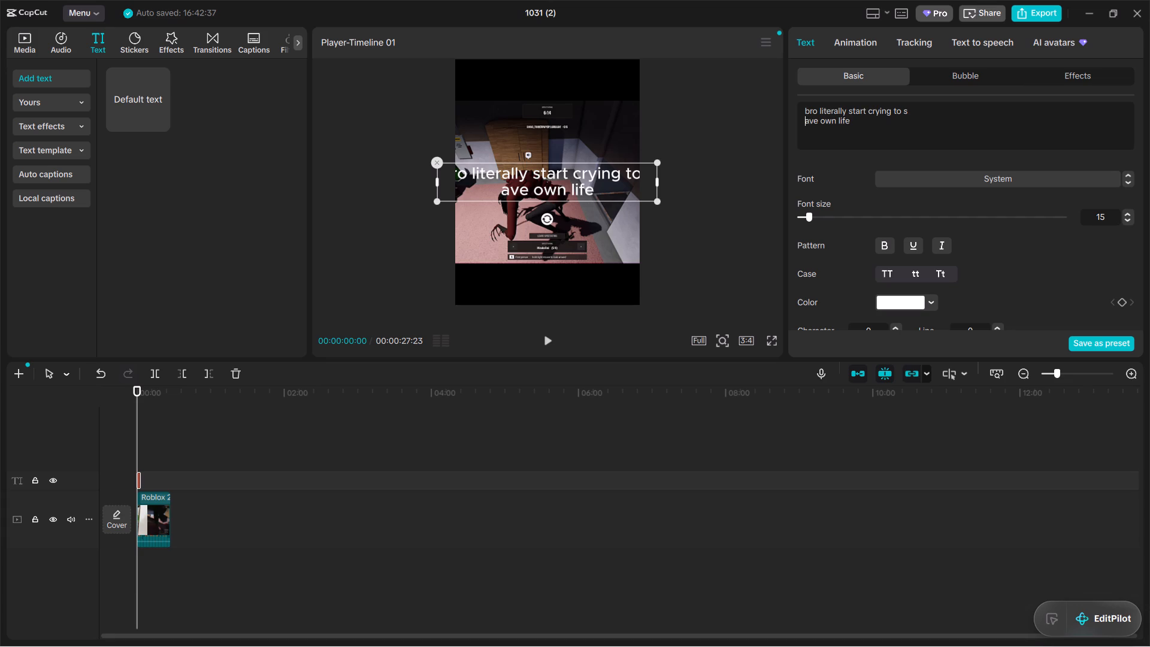
click(912, 108)
key(BackSpace)
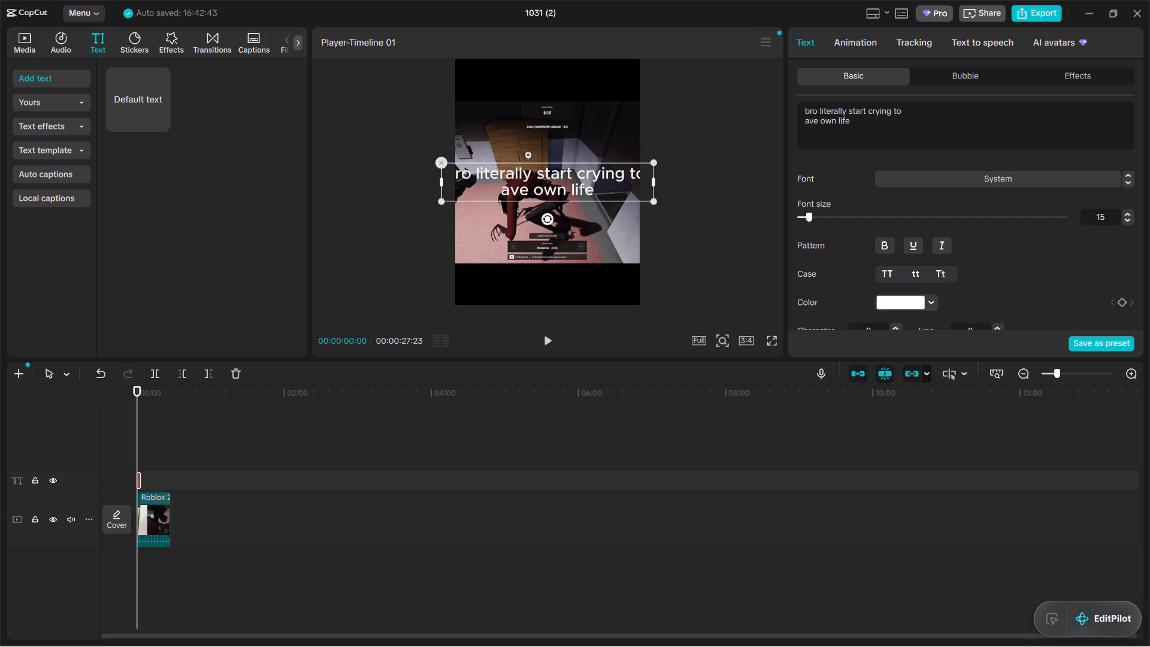
key(BackSpace)
key(Down)
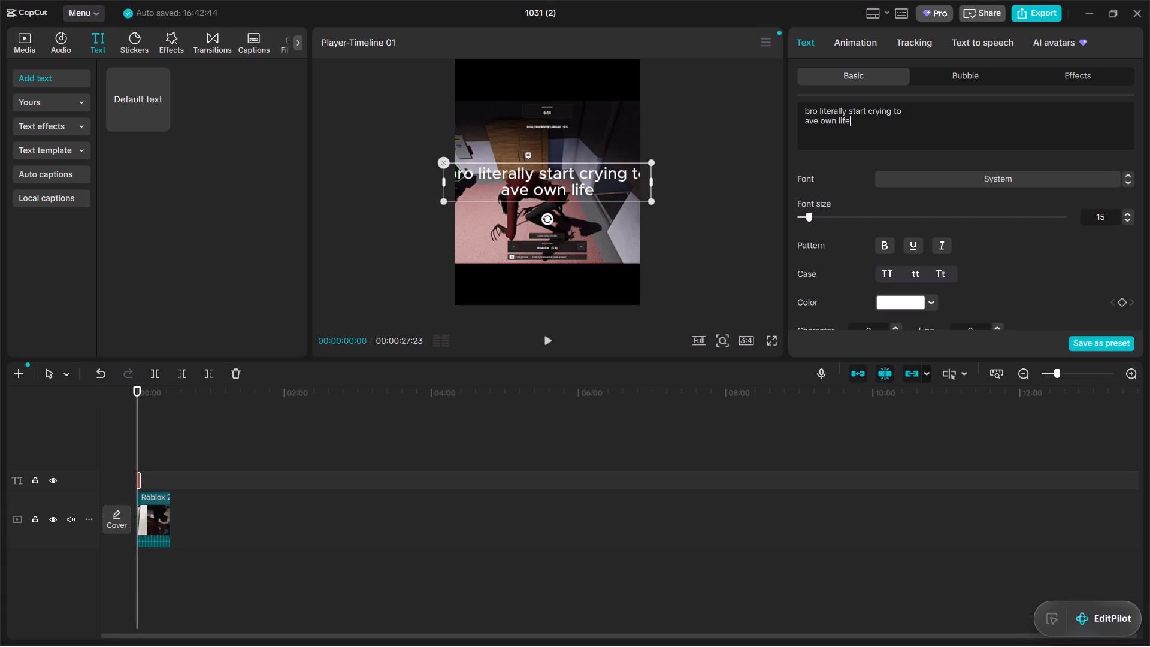
key(Left)
key(Left)
key(Left)
key(Left)
key(Left)
key(Left)
key(Left)
key(Left)
key(Left)
key(Left)
key(Left)
key(Left)
key(s)
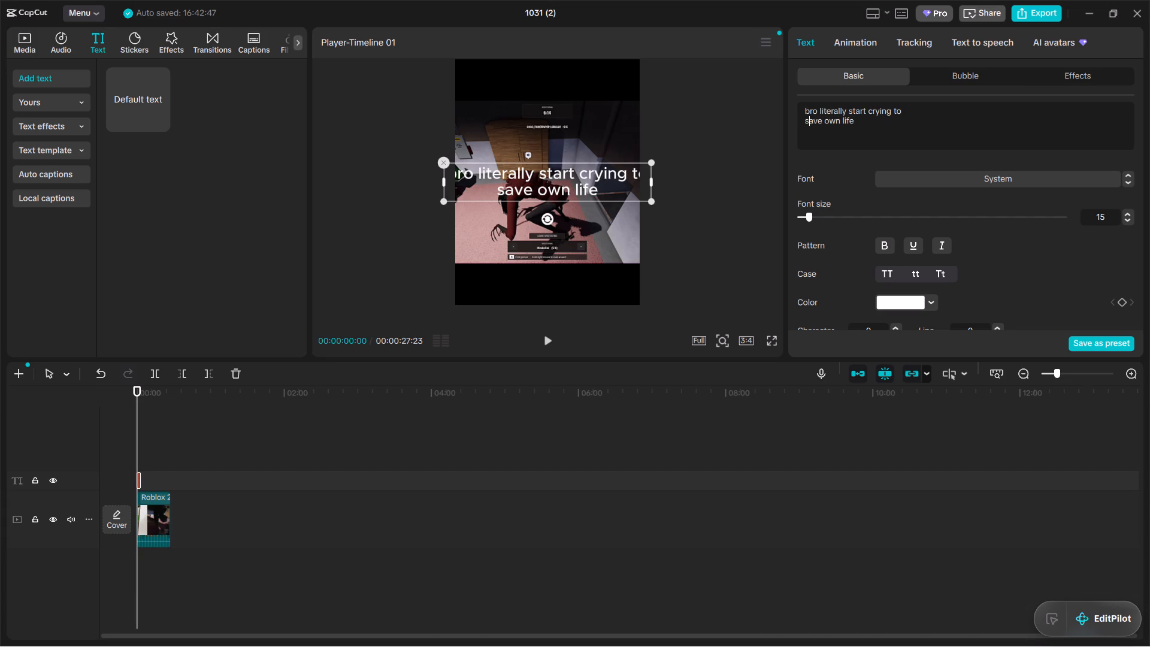
Scale the caption down to about 74% and move it, horizontally centred, towards the black bar above the clip, at about Y 1340.
drag(654, 201, 631, 201)
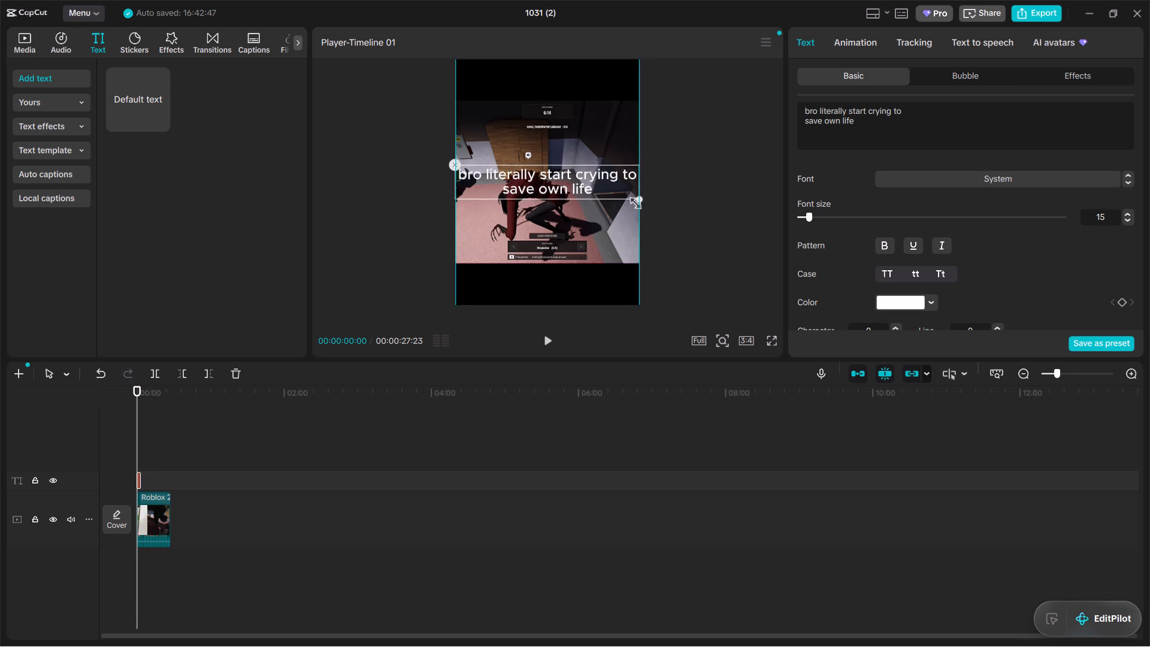
drag(631, 201, 594, 204)
drag(554, 188, 544, 131)
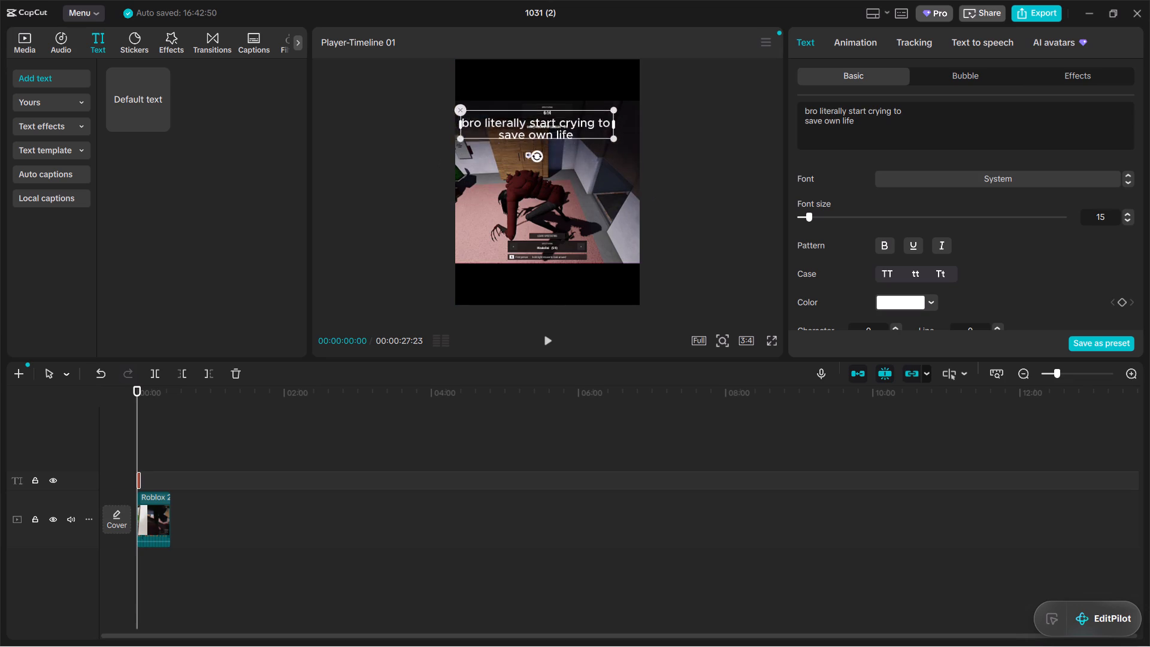
drag(544, 131, 556, 102)
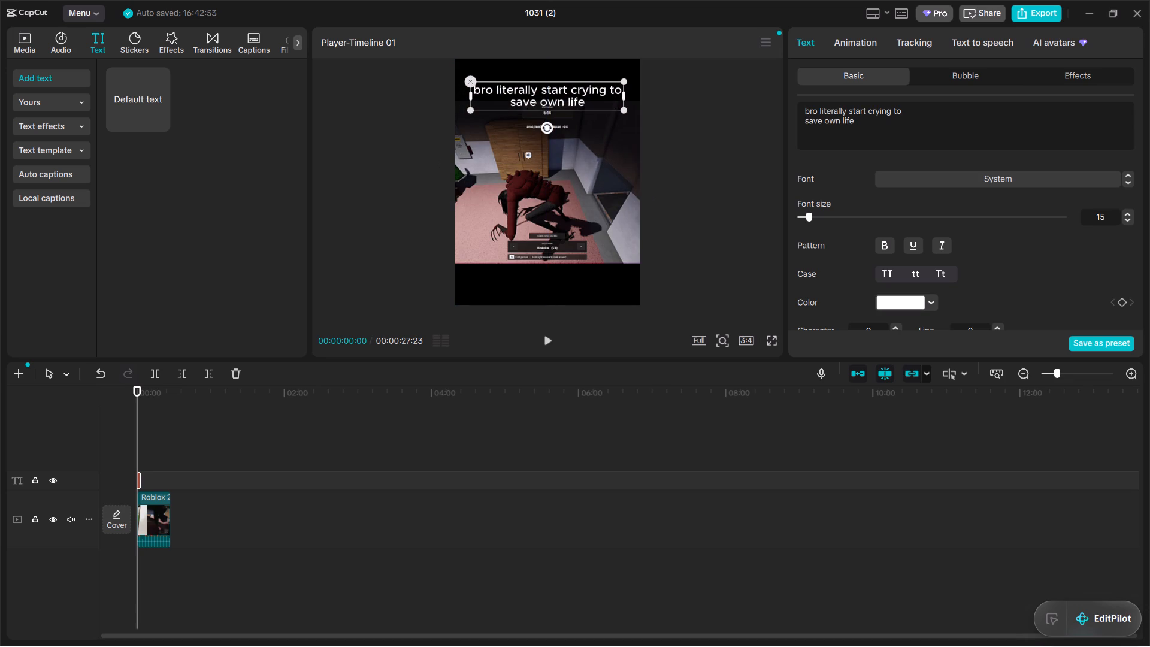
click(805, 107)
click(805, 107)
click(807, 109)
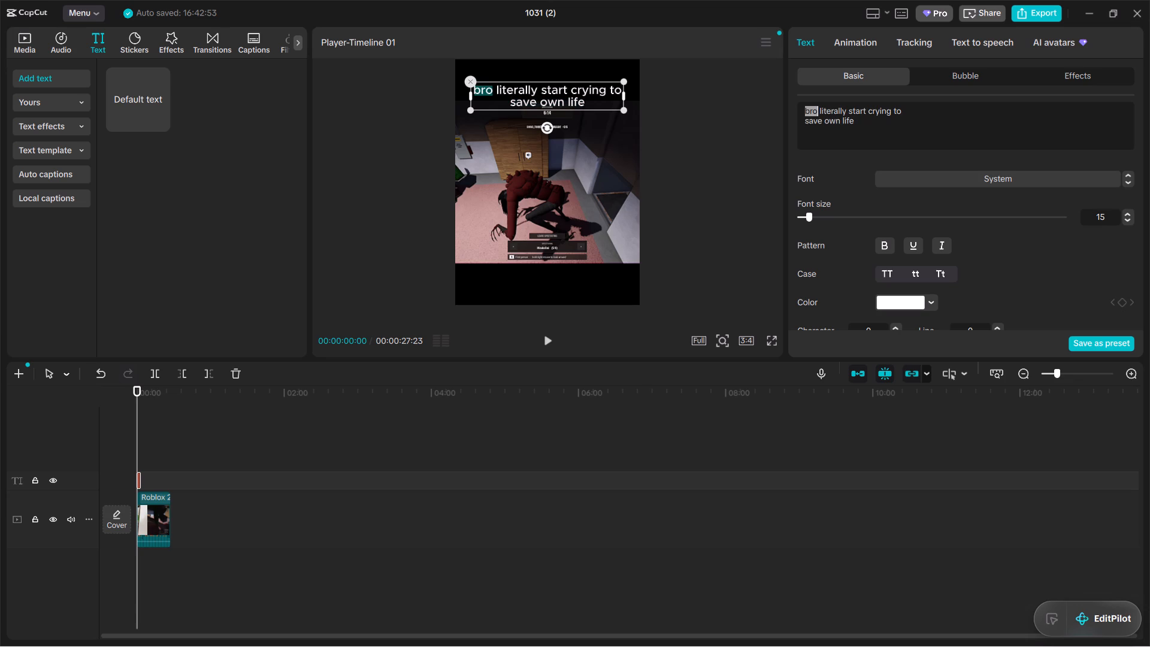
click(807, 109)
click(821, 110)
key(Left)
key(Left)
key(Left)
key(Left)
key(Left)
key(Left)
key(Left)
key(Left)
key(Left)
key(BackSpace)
Make the caption bold and apply the white preset style that follows the black one with a white outline.
scroll(927, 267, down, 2)
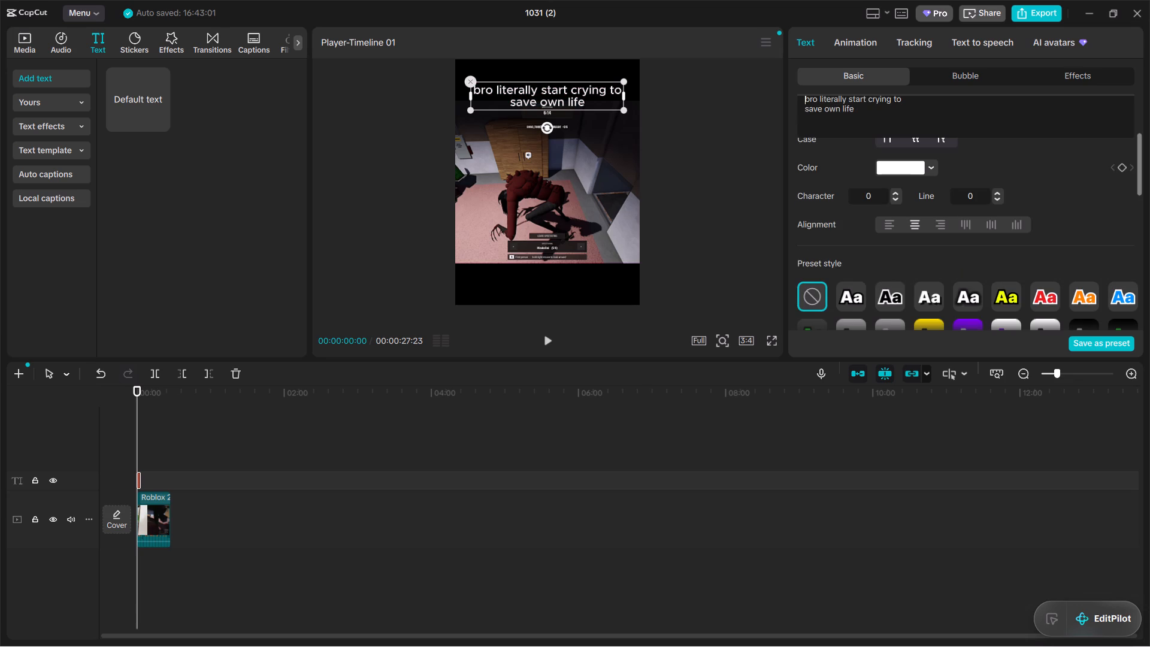
scroll(893, 173, up, 1)
click(891, 177)
scroll(911, 219, down, 1)
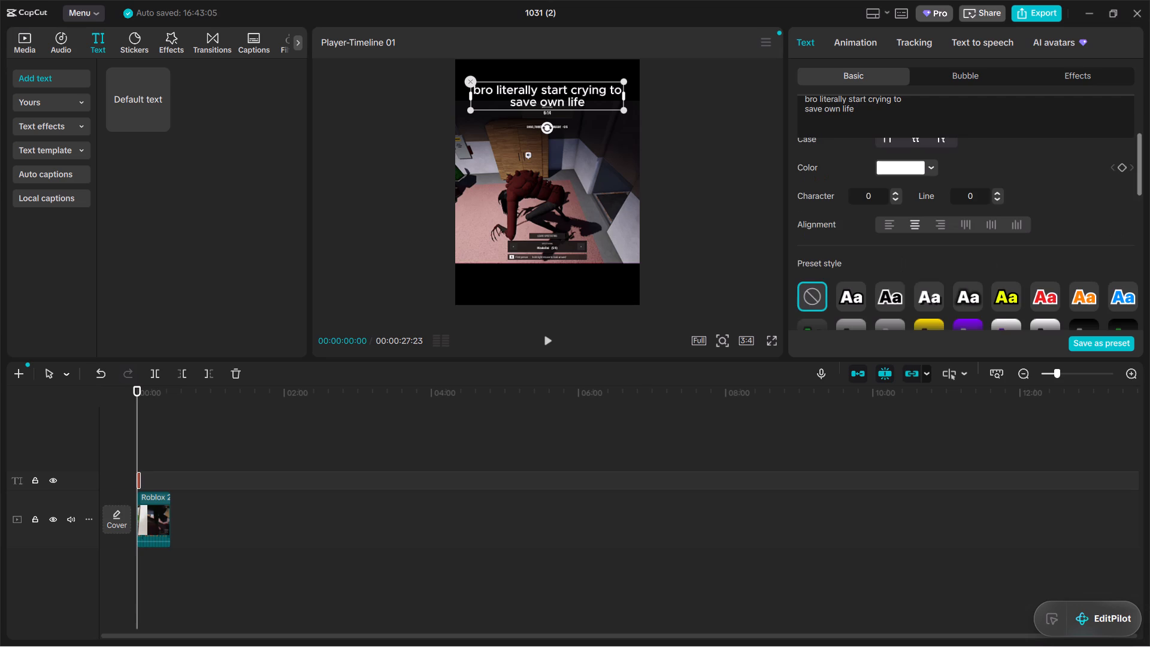
click(903, 300)
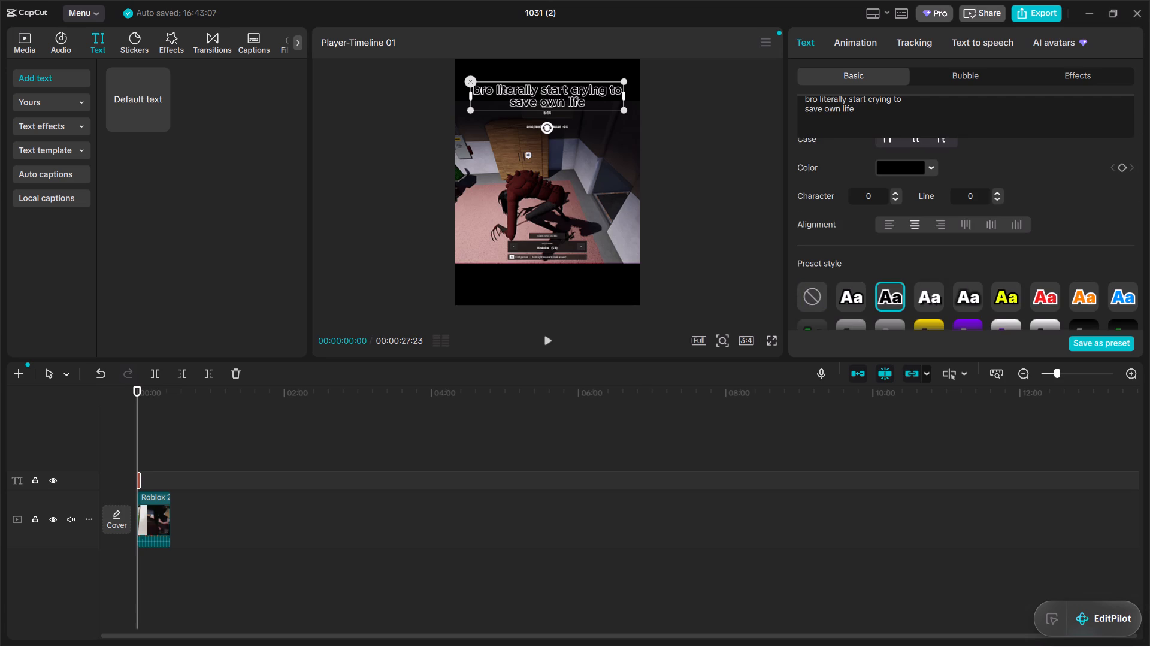
click(942, 296)
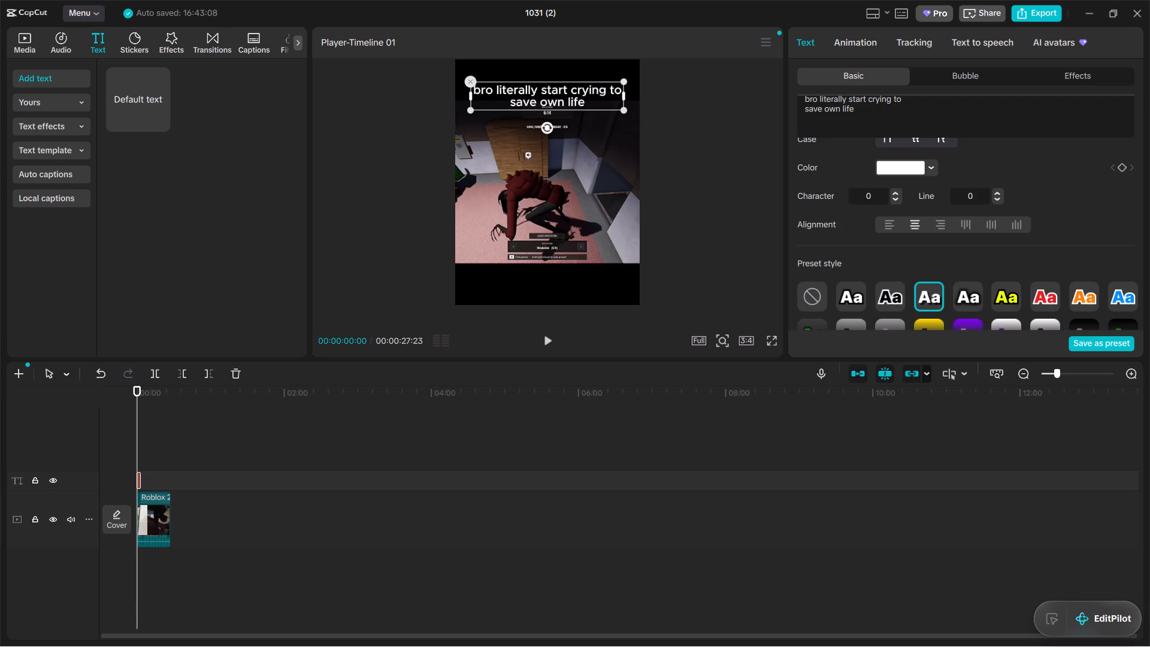
drag(543, 88, 543, 98)
Convert the caption to title case.
scroll(871, 193, up, 1)
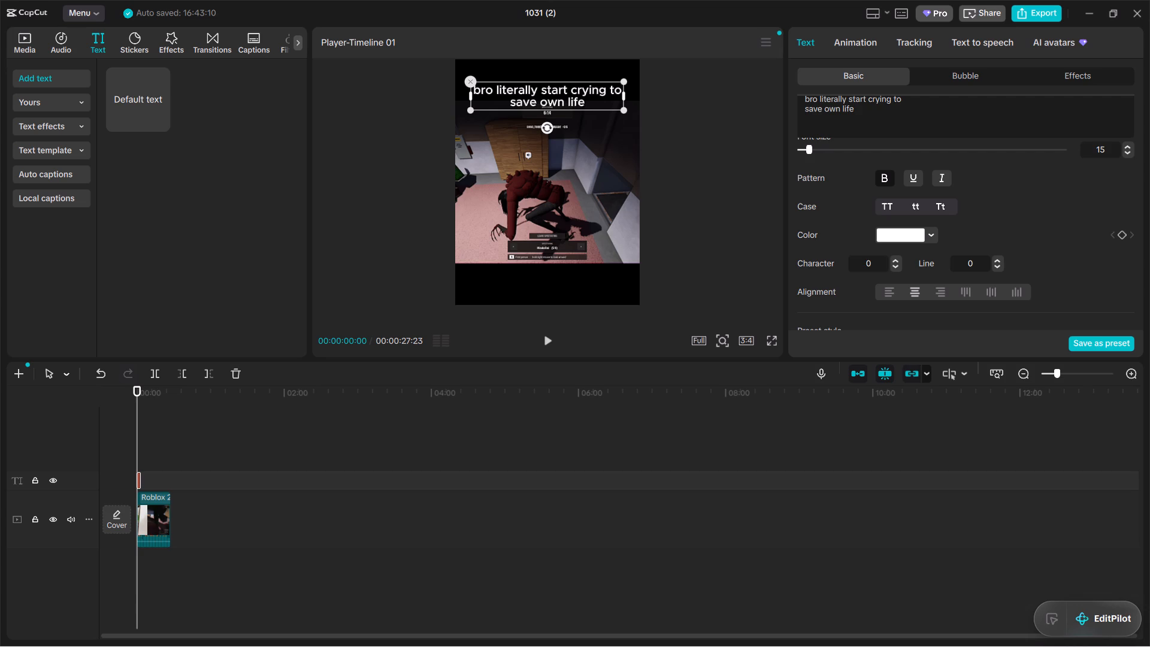
click(895, 205)
click(894, 208)
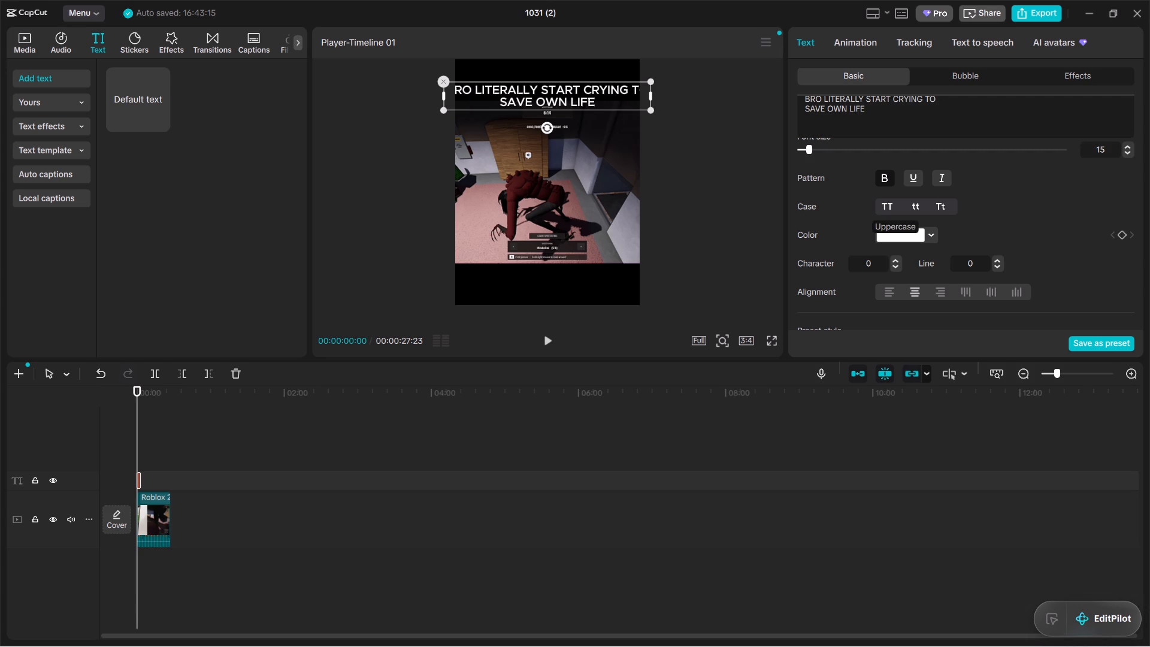
scroll(894, 208, up, 1)
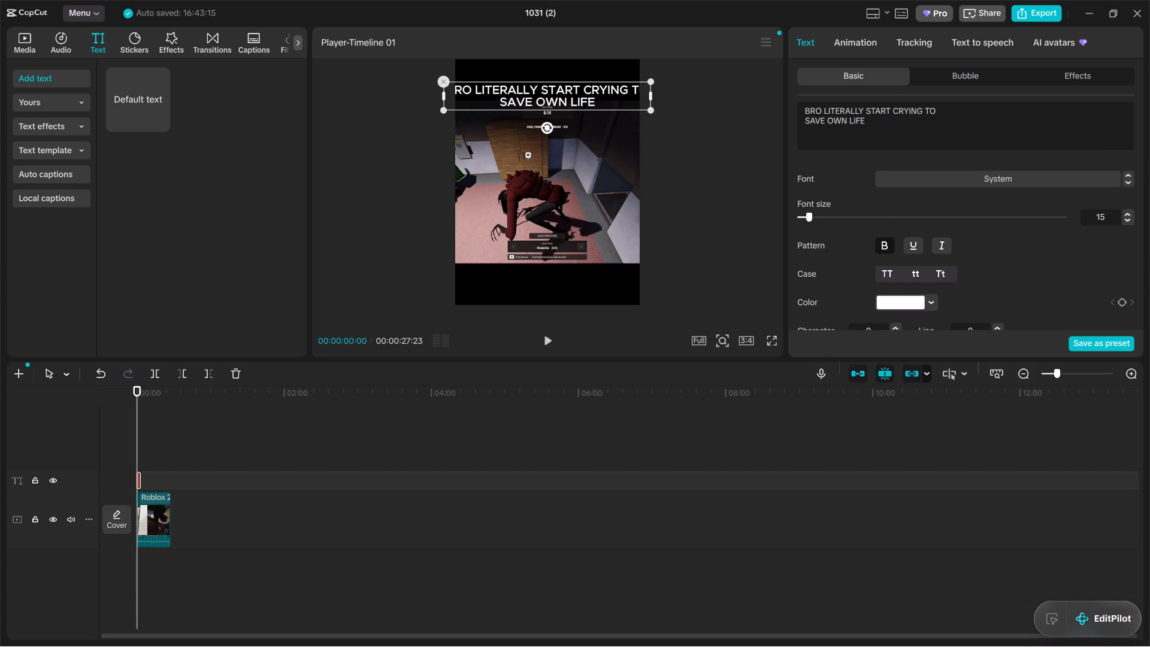
click(915, 271)
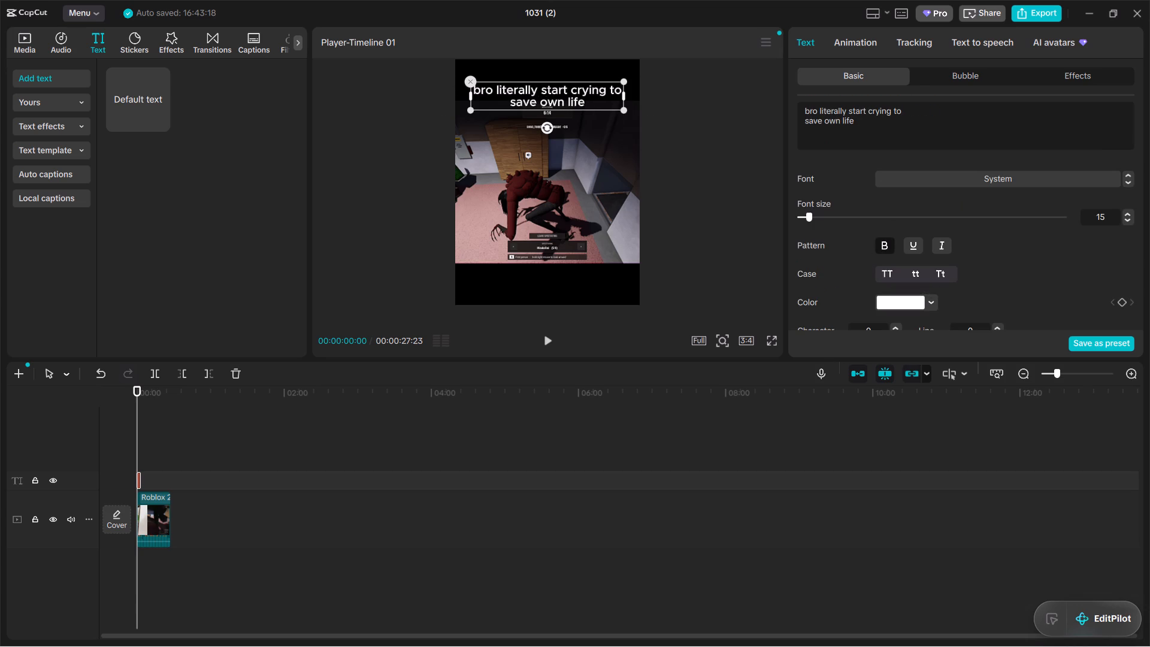
click(939, 276)
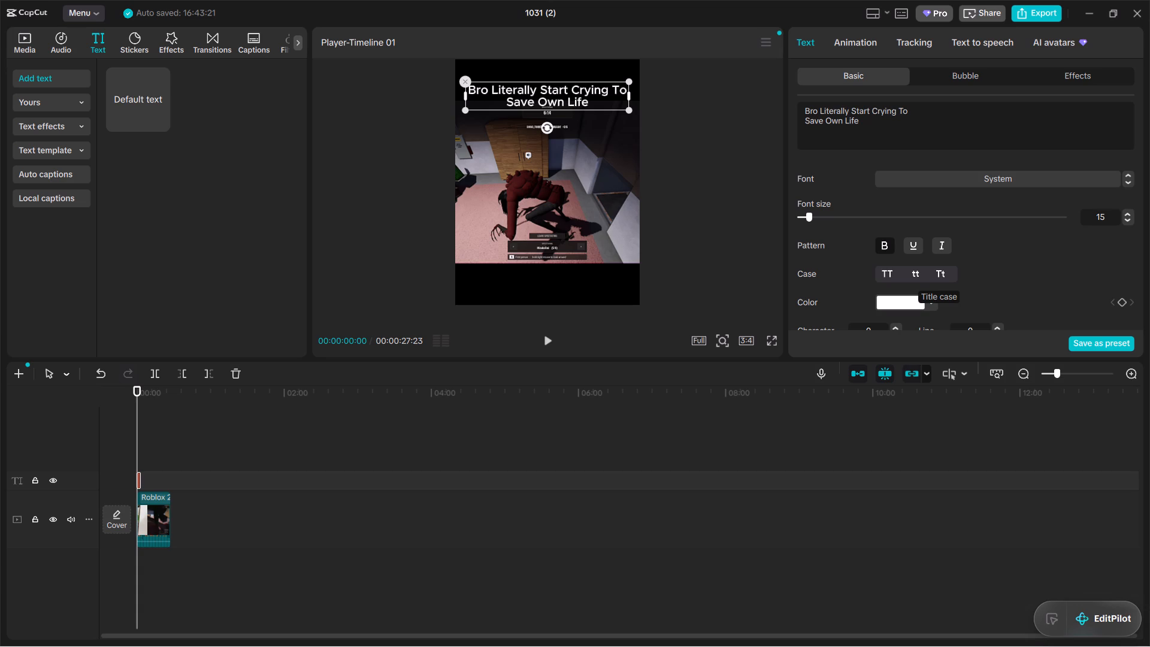
Look through the caption's preset style, transform, blend and stroke settings.
scroll(931, 291, down, 1)
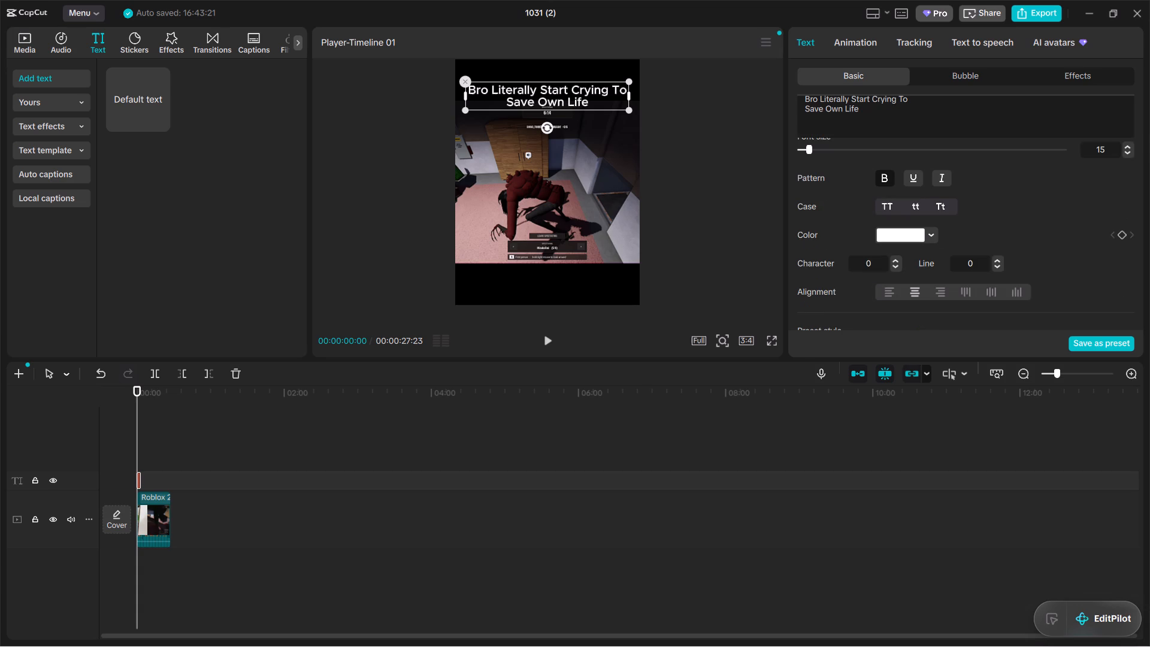
scroll(931, 299, down, 2)
scroll(882, 275, down, 1)
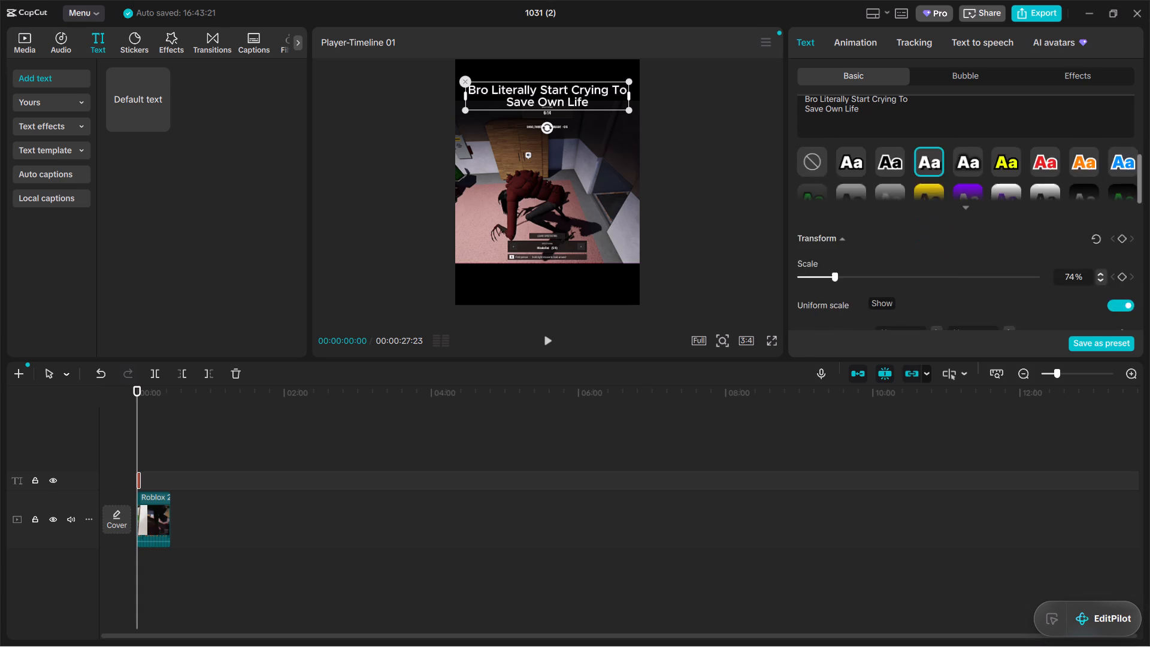
scroll(882, 275, up, 1)
scroll(882, 275, down, 2)
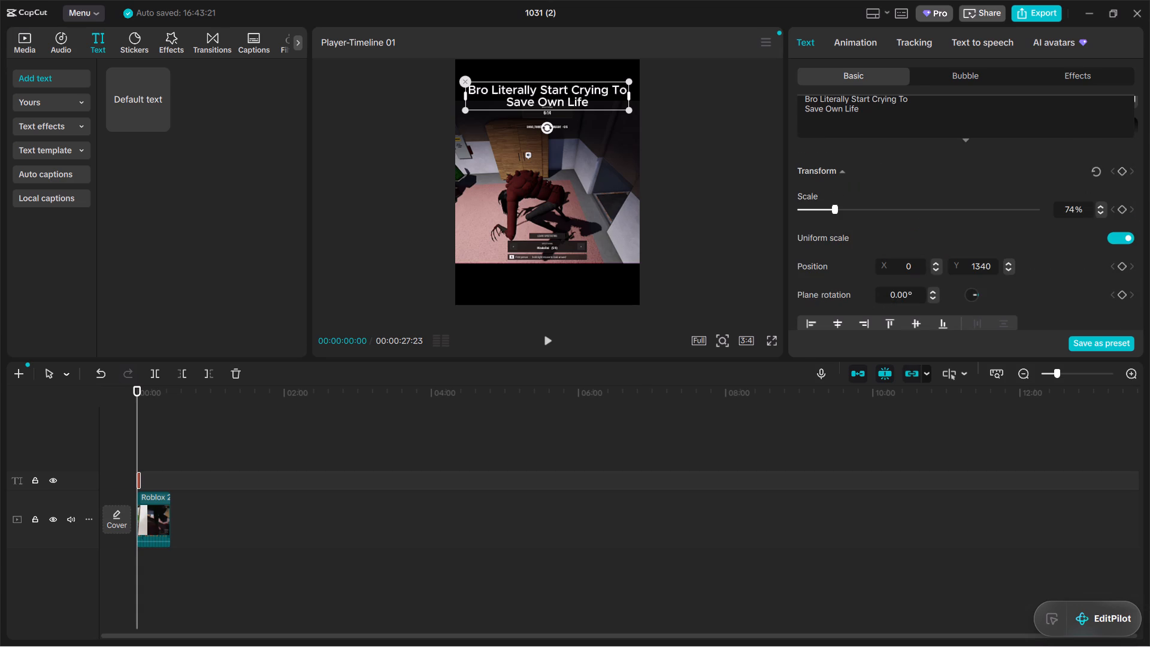
scroll(844, 260, down, 2)
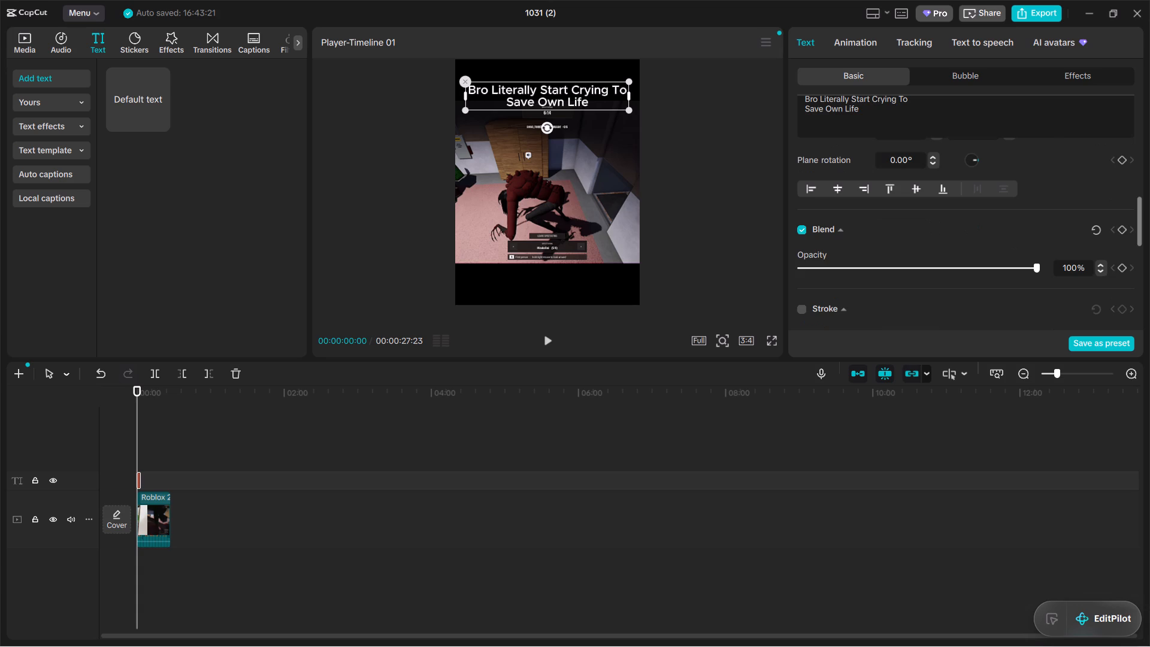
scroll(861, 267, down, 1)
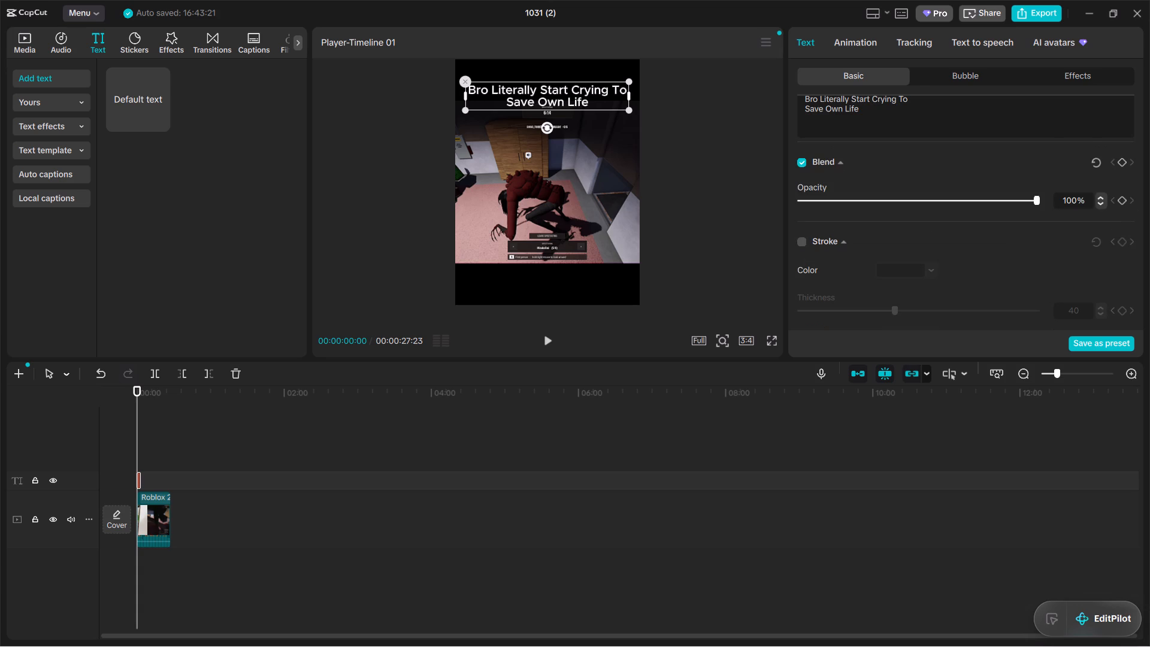
scroll(991, 232, down, 1)
scroll(988, 238, up, 6)
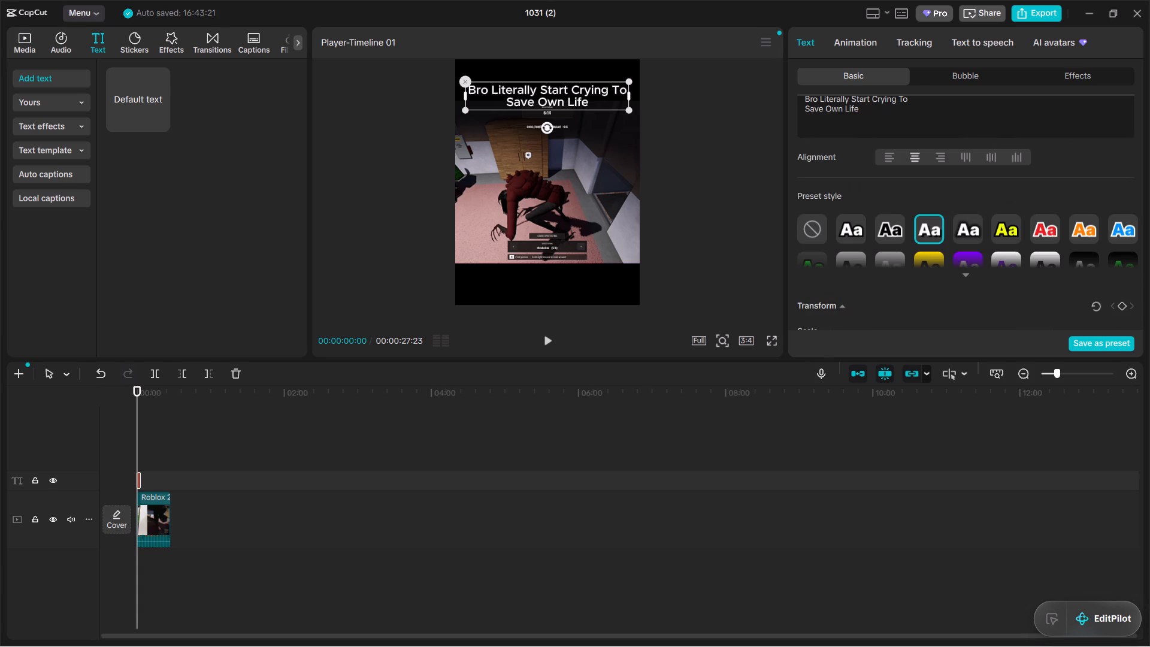
Shrink the caption slightly and move it down over the upper part of the gameplay footage.
drag(546, 90, 546, 107)
drag(625, 110, 609, 105)
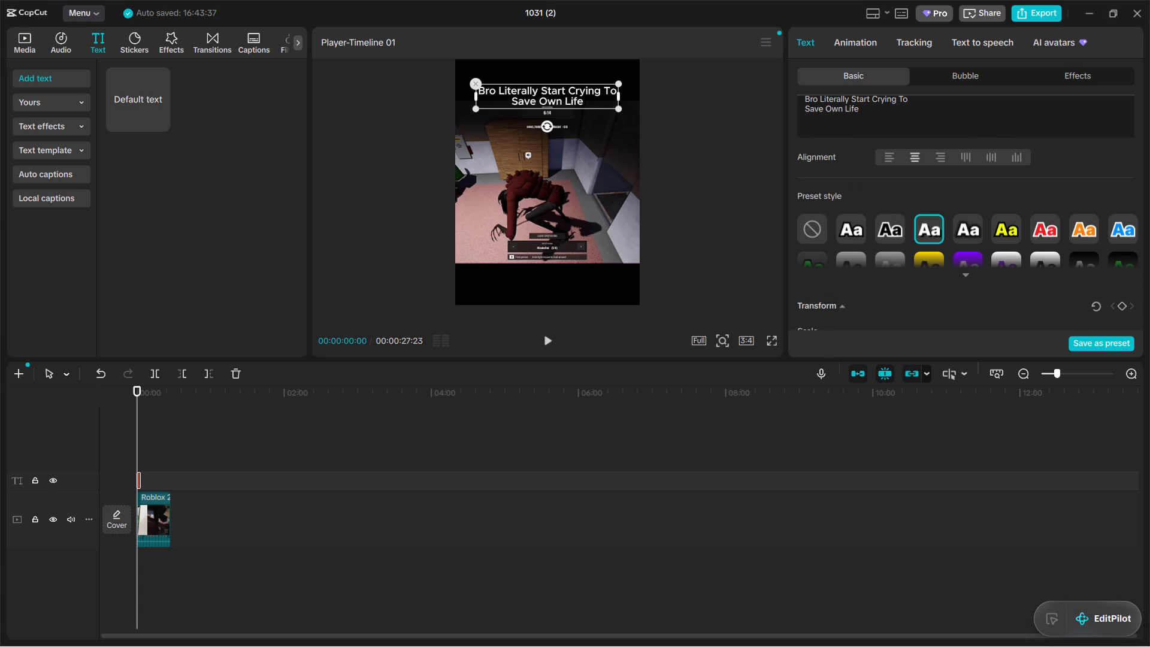
drag(547, 92, 543, 141)
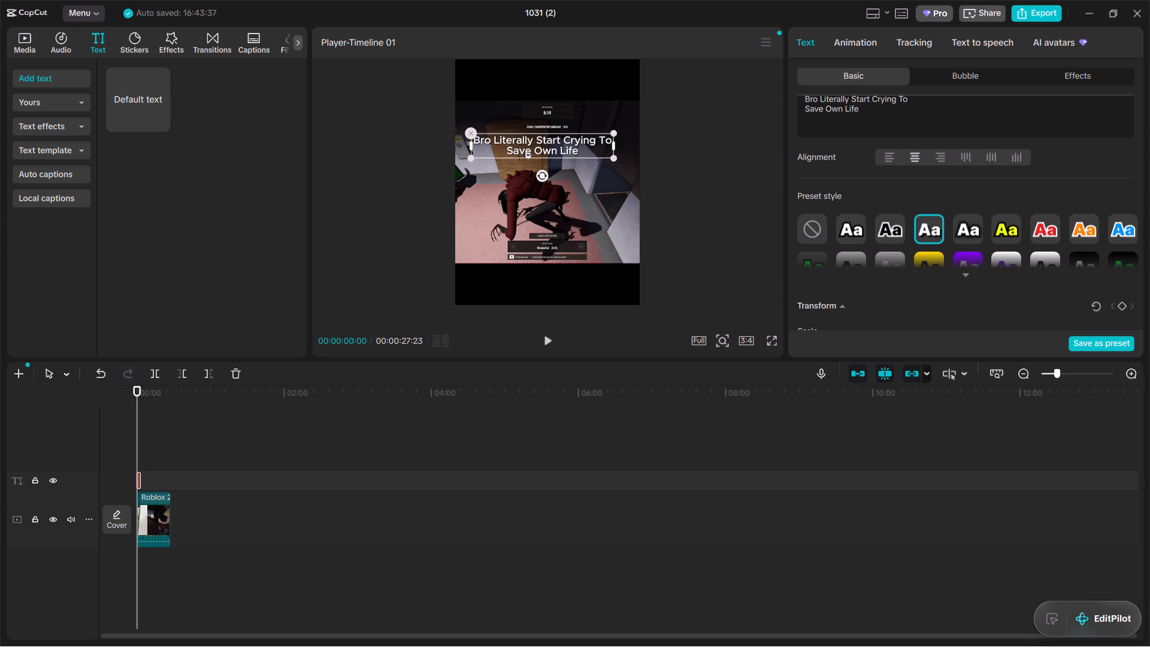
drag(543, 141, 543, 143)
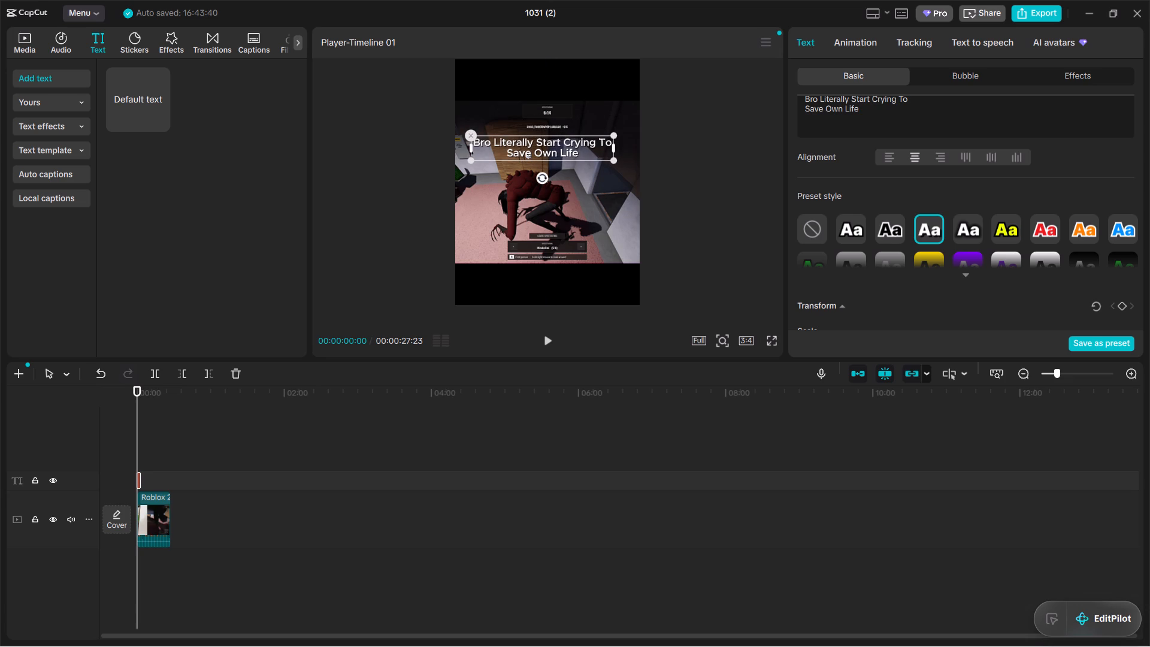
Add a question mark before "Bro" and a closing quotation mark after "Life" in the caption.
scroll(816, 122, up, 3)
click(805, 96)
key(shift+question)
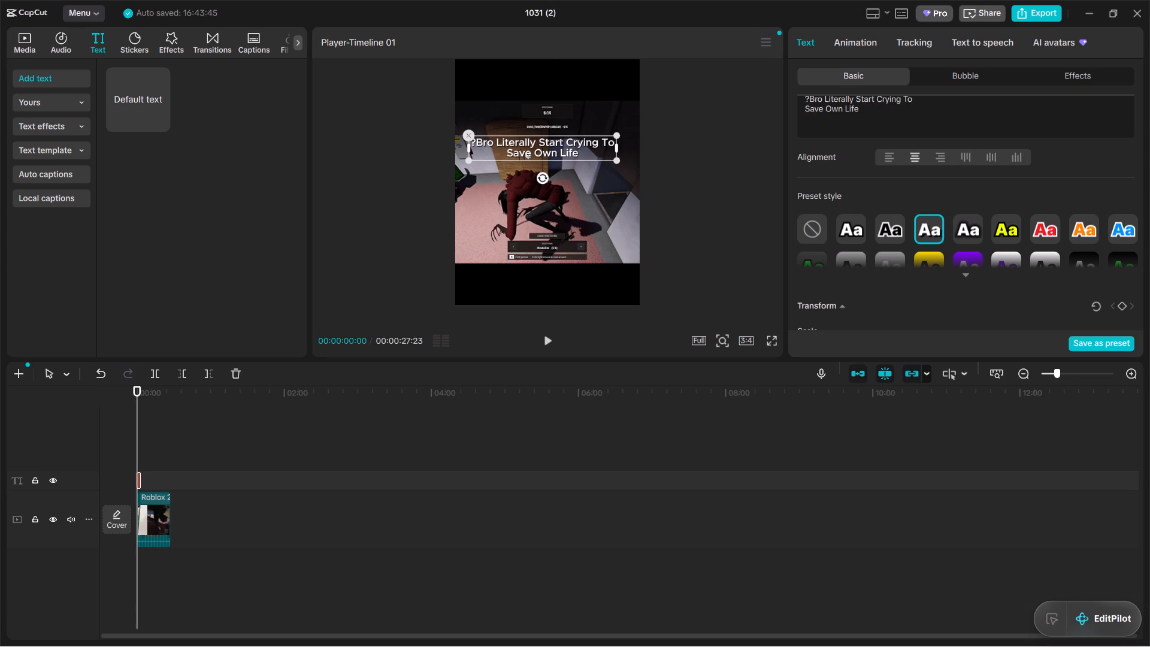
click(862, 106)
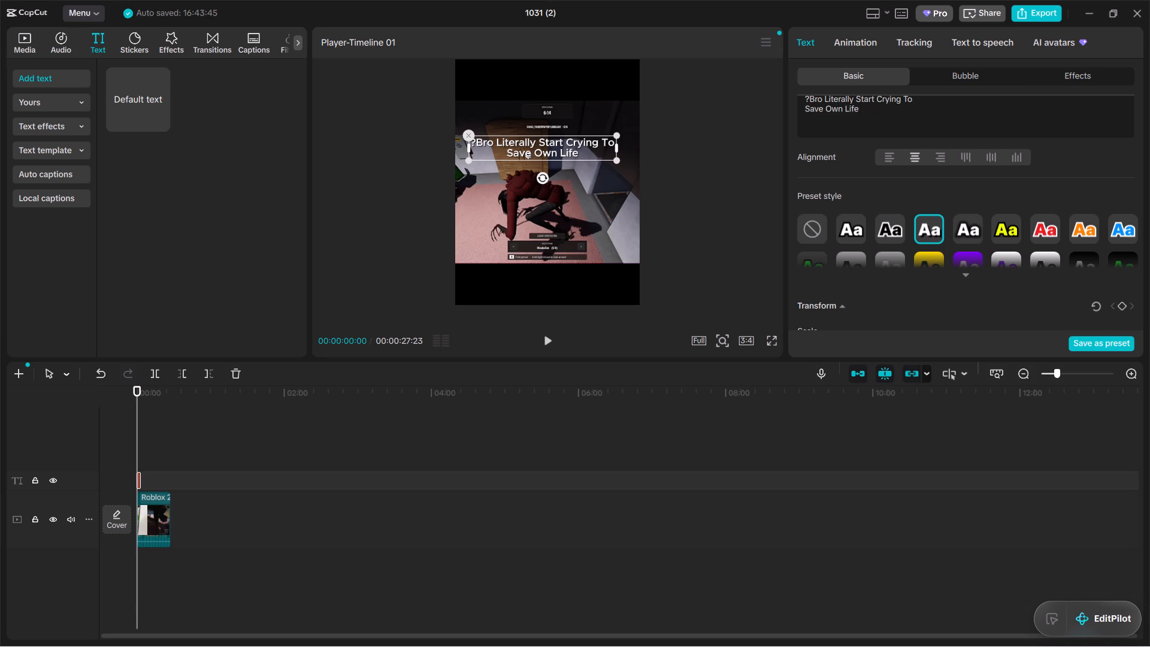
click(858, 110)
key(shift+question)
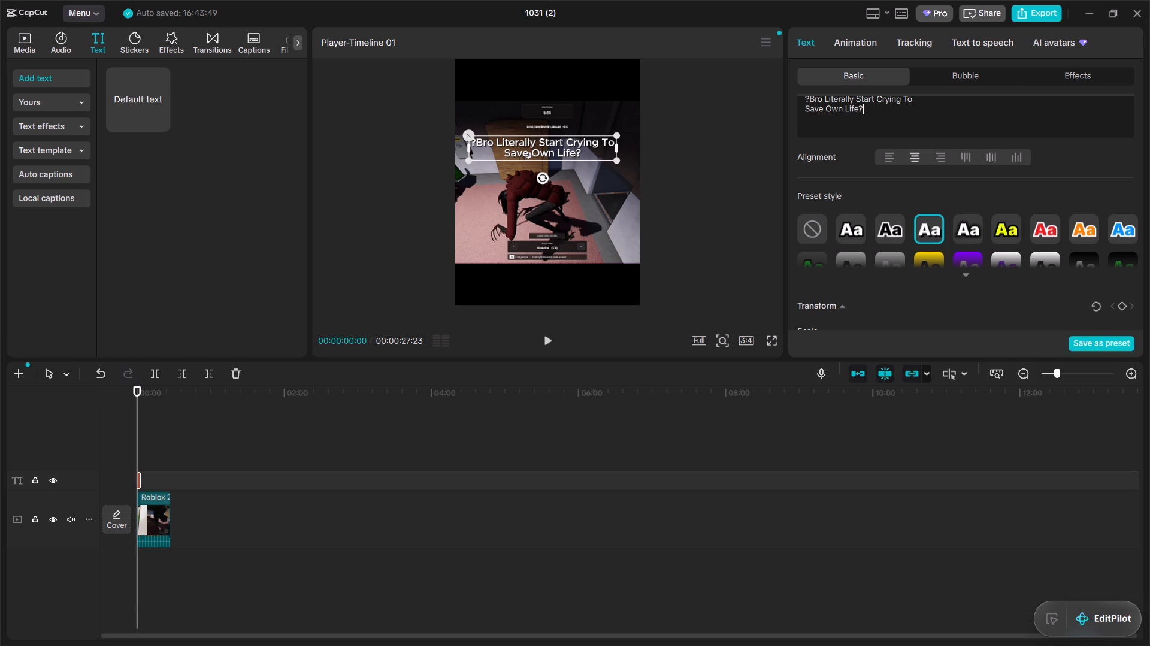
key(BackSpace)
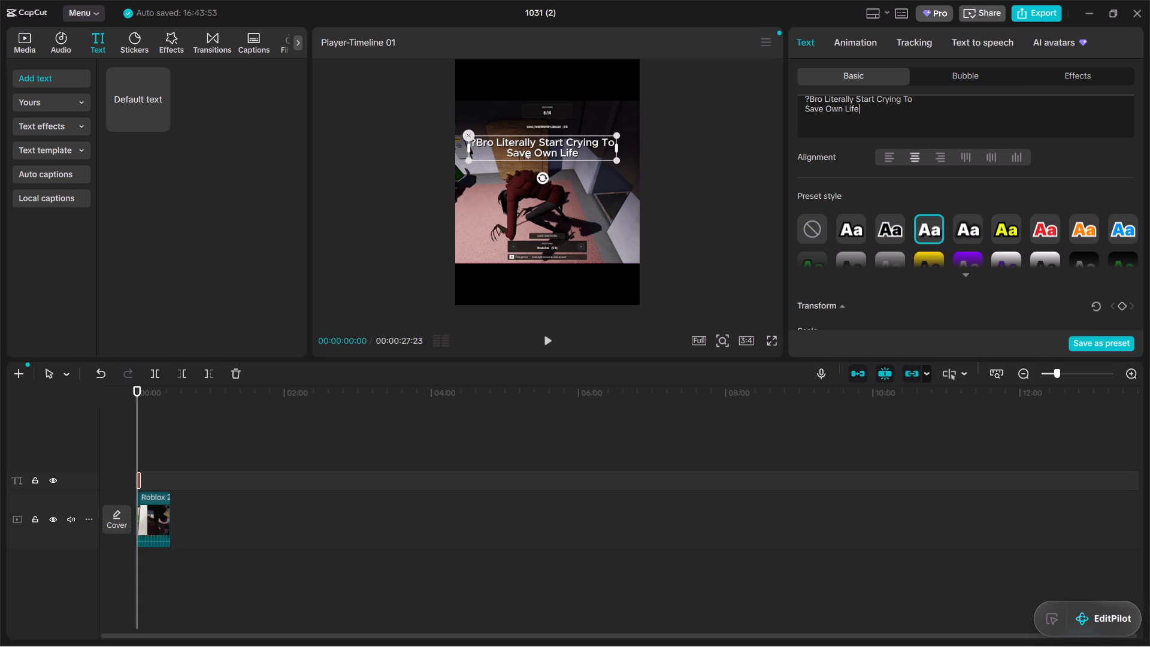
key(shift+quotedbl)
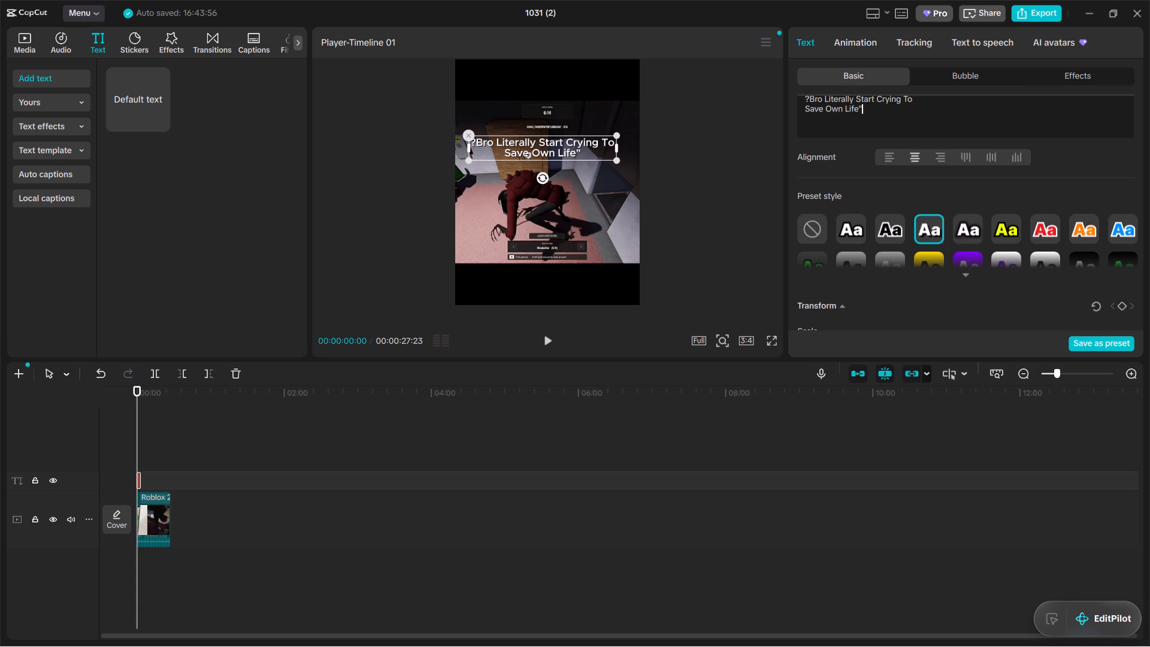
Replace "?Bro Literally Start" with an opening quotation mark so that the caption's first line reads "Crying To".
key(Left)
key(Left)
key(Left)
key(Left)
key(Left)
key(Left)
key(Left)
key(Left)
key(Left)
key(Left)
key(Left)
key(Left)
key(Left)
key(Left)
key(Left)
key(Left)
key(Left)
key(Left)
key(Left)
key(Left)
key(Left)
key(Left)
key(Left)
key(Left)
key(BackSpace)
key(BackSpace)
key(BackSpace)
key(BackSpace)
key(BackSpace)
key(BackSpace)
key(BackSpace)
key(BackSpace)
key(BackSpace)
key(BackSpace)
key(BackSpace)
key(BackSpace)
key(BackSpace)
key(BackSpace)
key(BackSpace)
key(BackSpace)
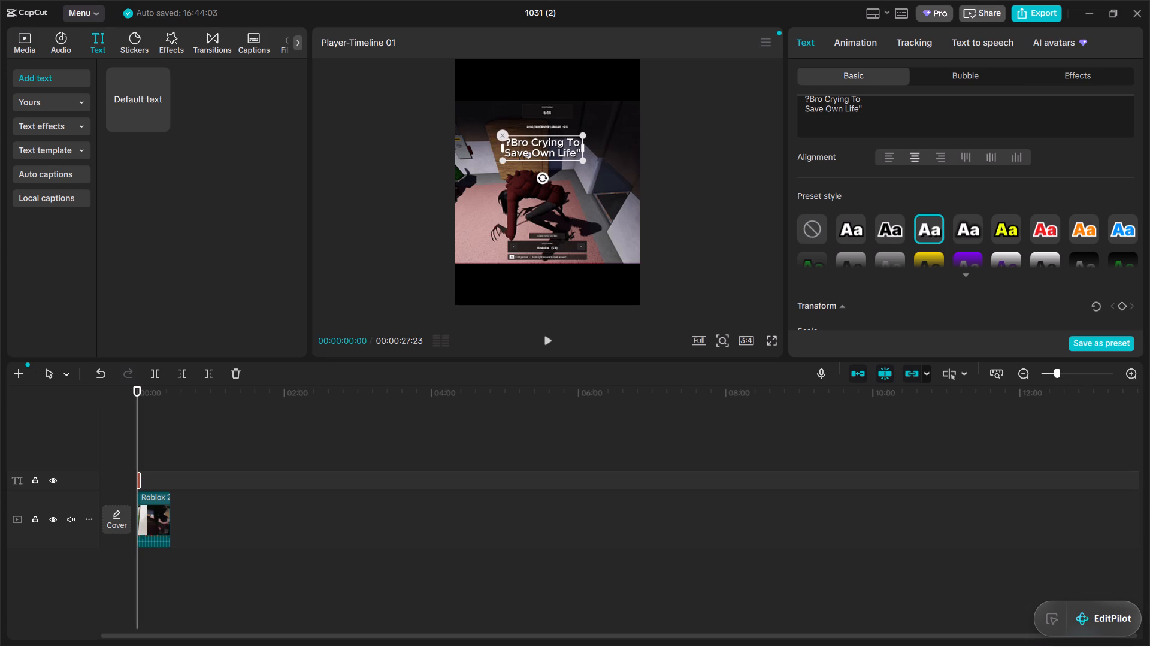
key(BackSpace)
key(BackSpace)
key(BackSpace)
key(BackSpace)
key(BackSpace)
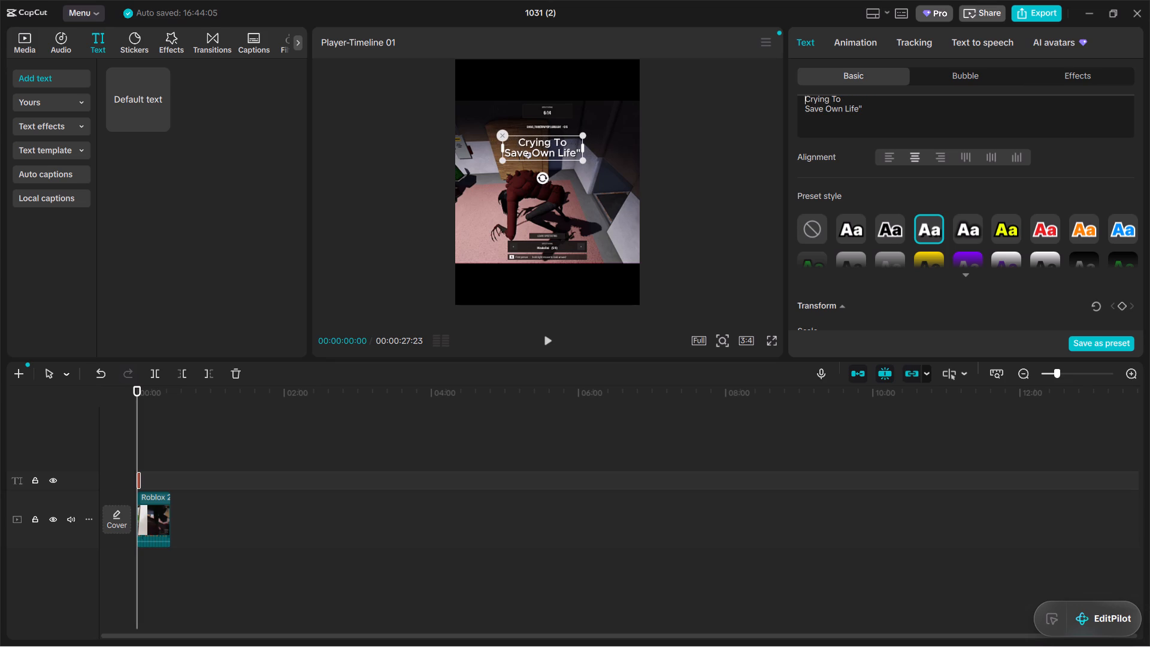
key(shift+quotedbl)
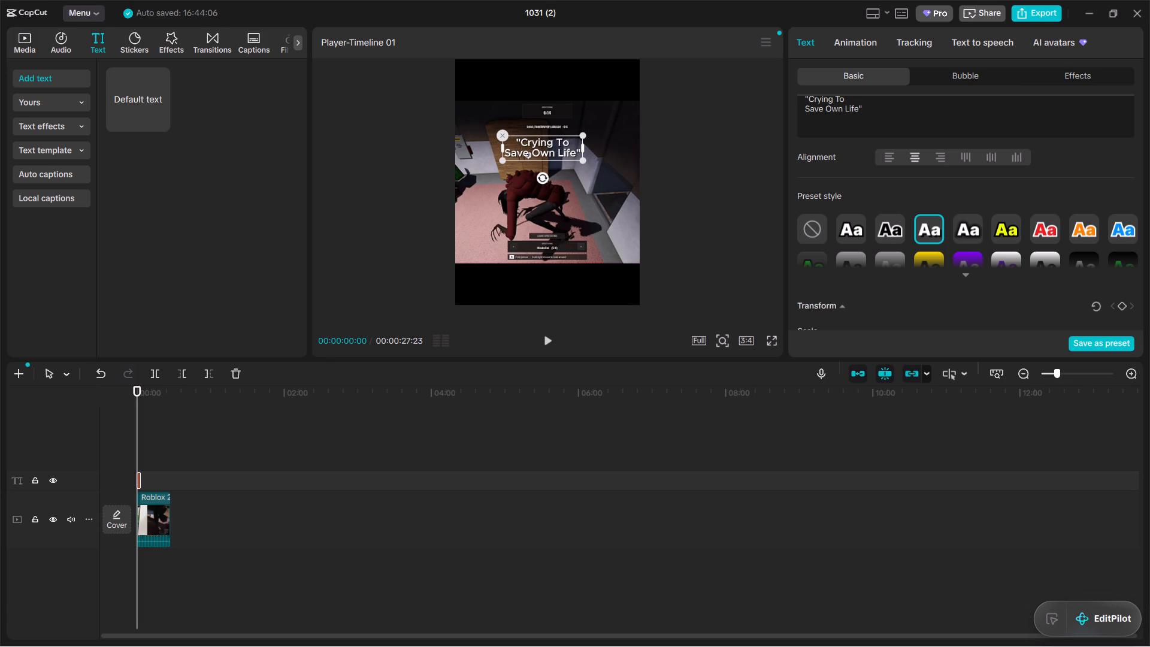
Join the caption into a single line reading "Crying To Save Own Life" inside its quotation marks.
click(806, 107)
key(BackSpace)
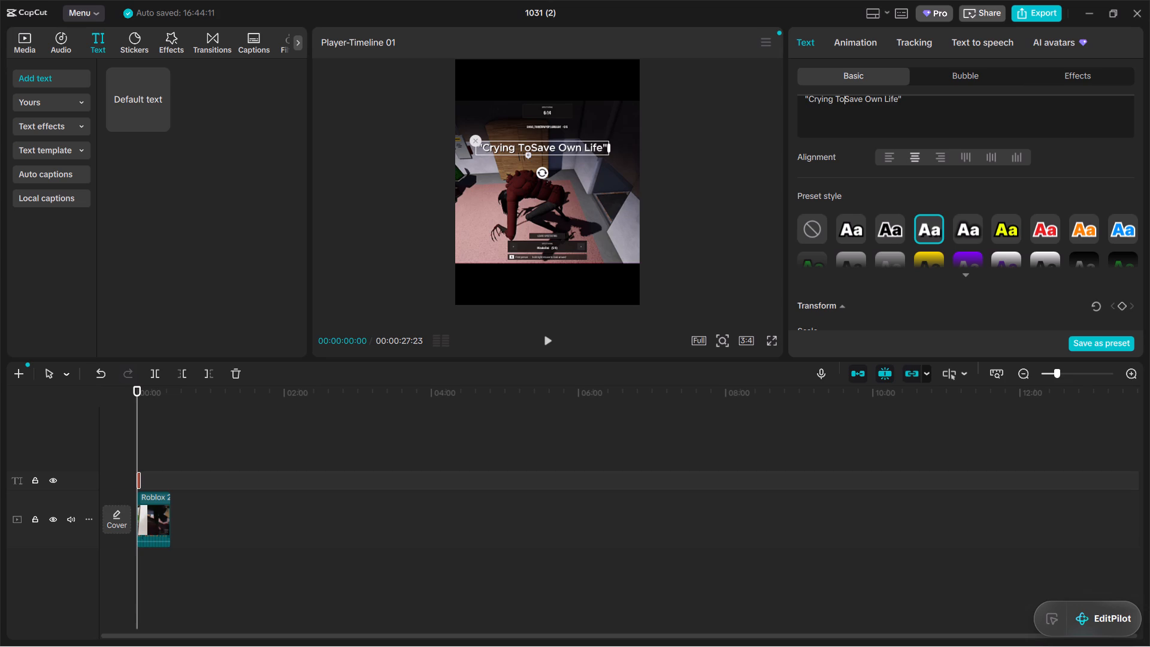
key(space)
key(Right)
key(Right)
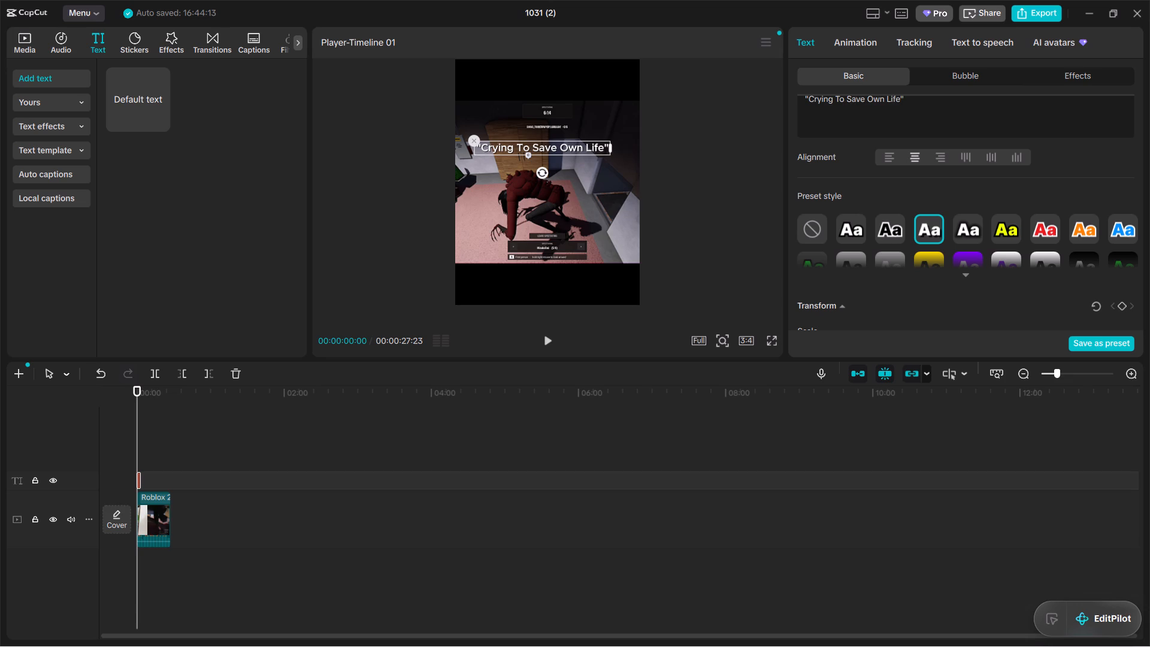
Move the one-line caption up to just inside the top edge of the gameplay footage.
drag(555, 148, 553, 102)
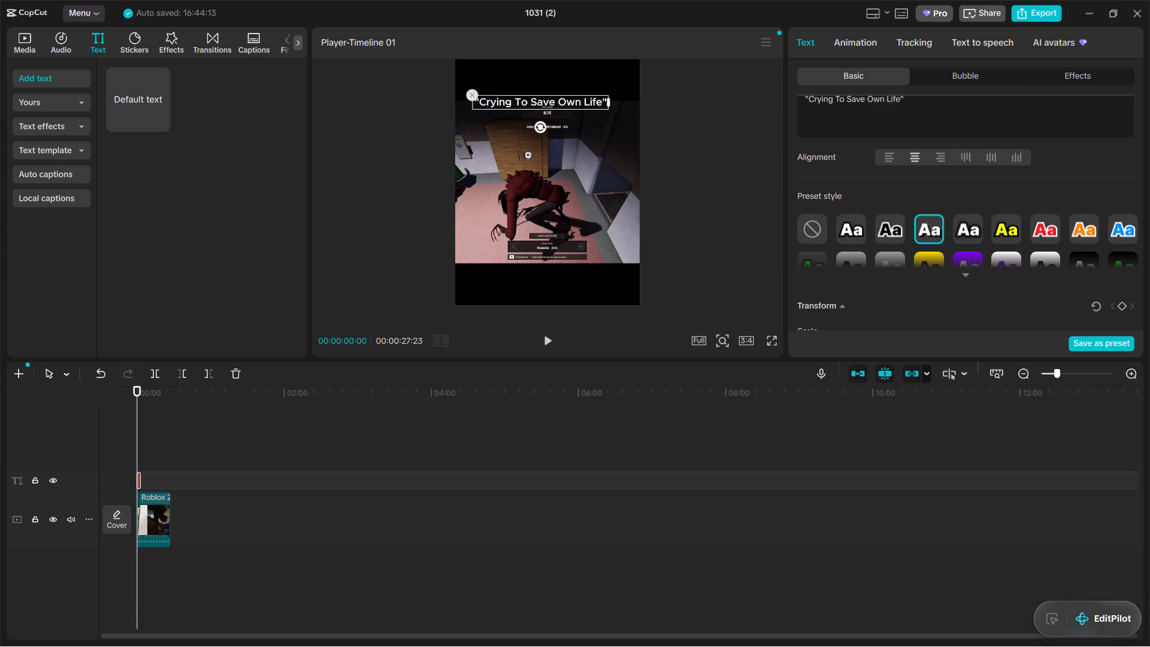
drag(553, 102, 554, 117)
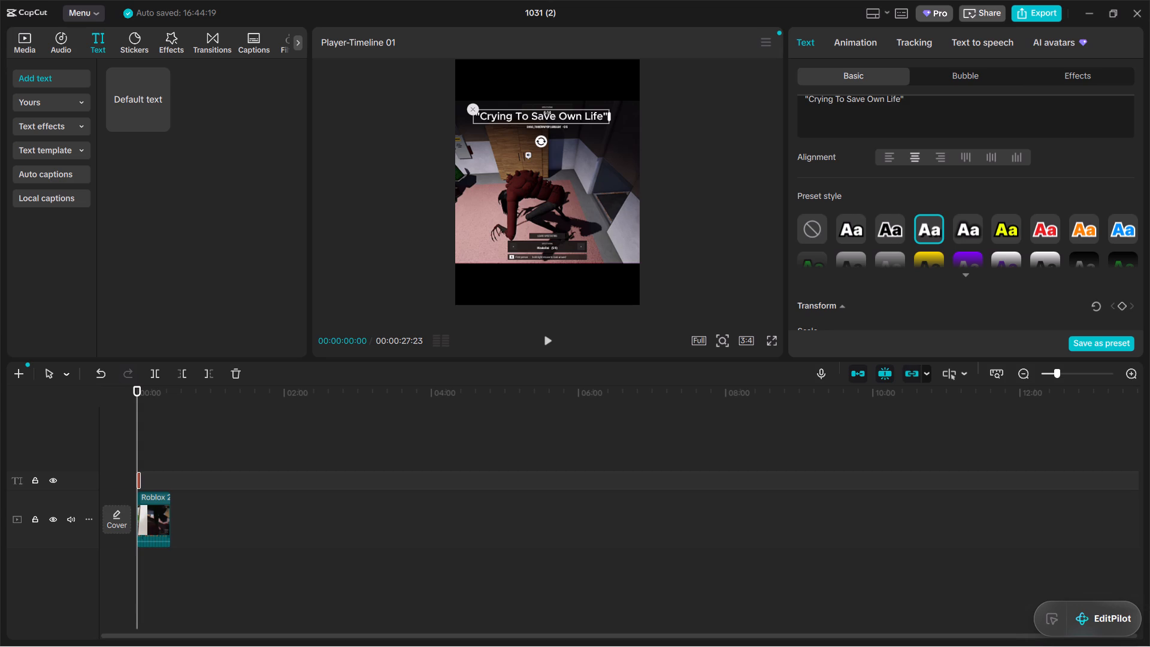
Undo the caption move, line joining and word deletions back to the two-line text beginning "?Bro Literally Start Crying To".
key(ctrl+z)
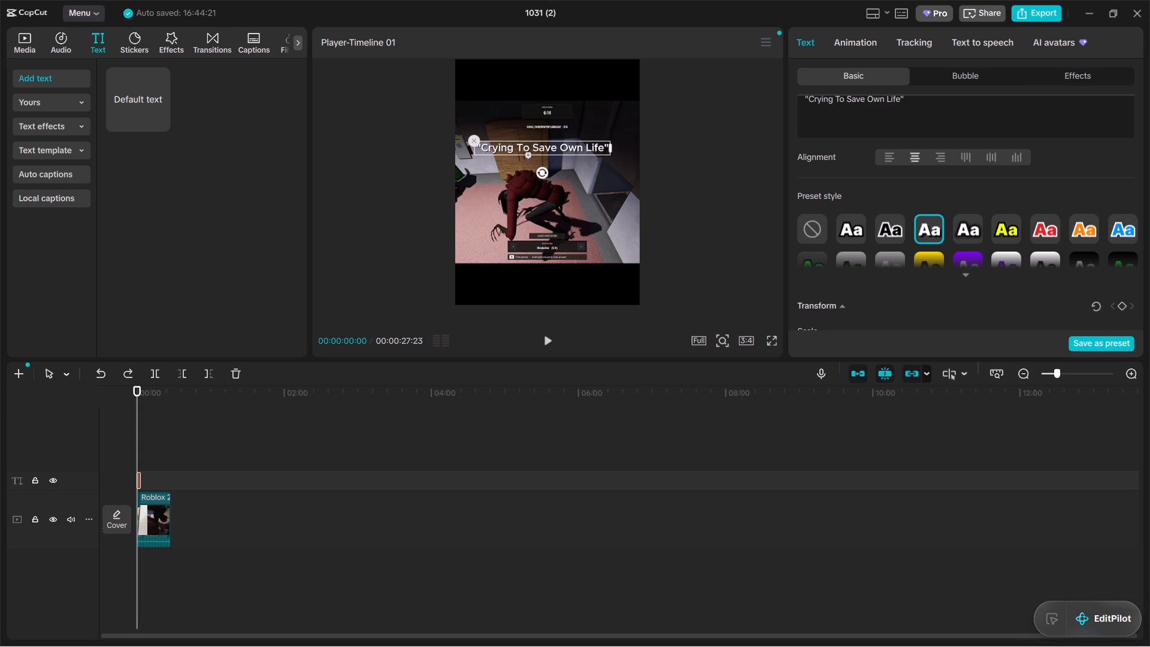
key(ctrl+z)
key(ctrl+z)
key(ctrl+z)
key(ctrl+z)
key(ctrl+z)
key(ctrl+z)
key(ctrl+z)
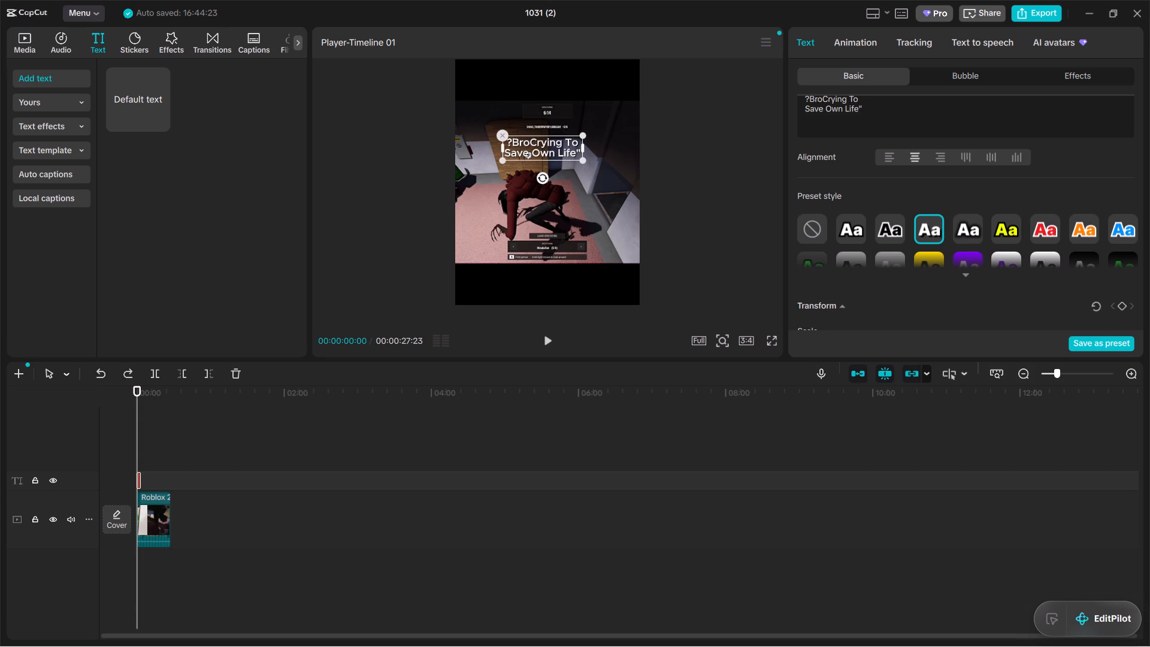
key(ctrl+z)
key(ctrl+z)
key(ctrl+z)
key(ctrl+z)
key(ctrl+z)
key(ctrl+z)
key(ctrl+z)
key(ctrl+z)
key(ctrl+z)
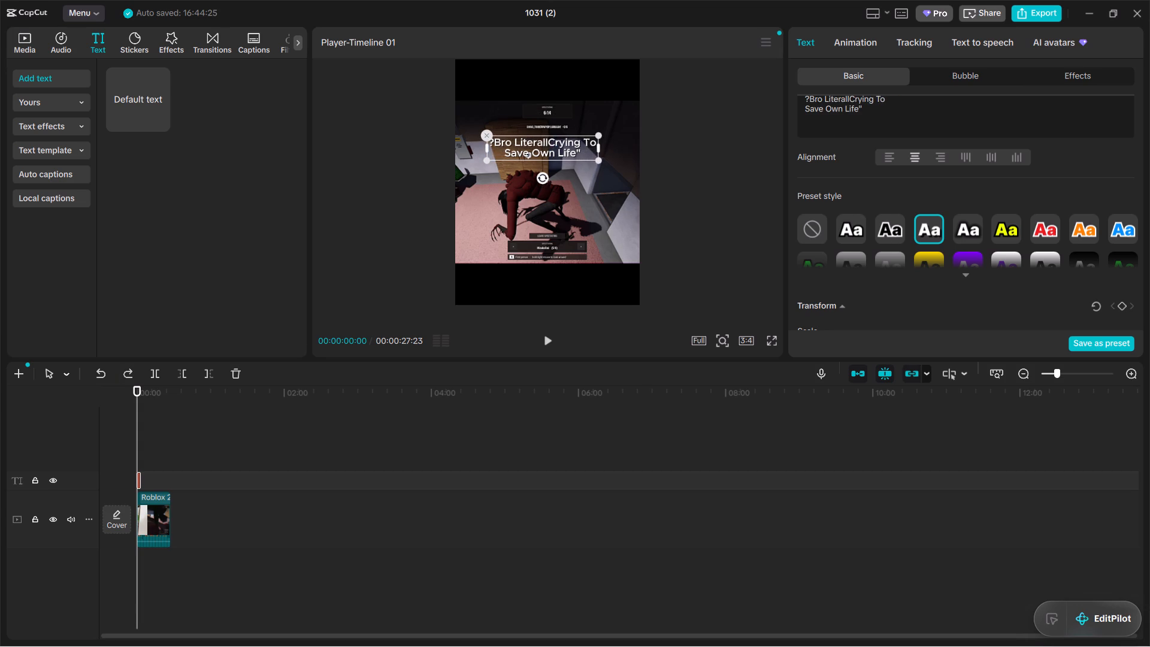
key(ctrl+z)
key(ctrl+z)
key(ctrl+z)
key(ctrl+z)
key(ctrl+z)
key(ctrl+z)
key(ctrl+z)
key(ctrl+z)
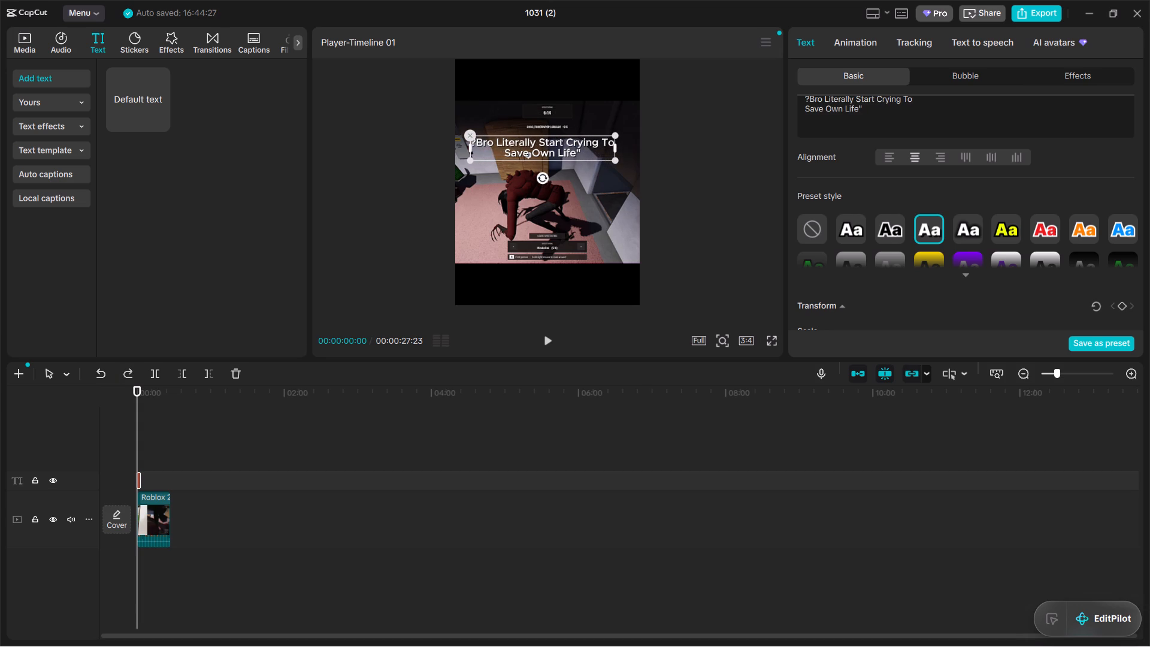
Replace the question mark before "Bro" with an opening quotation mark.
click(810, 98)
key(BackSpace)
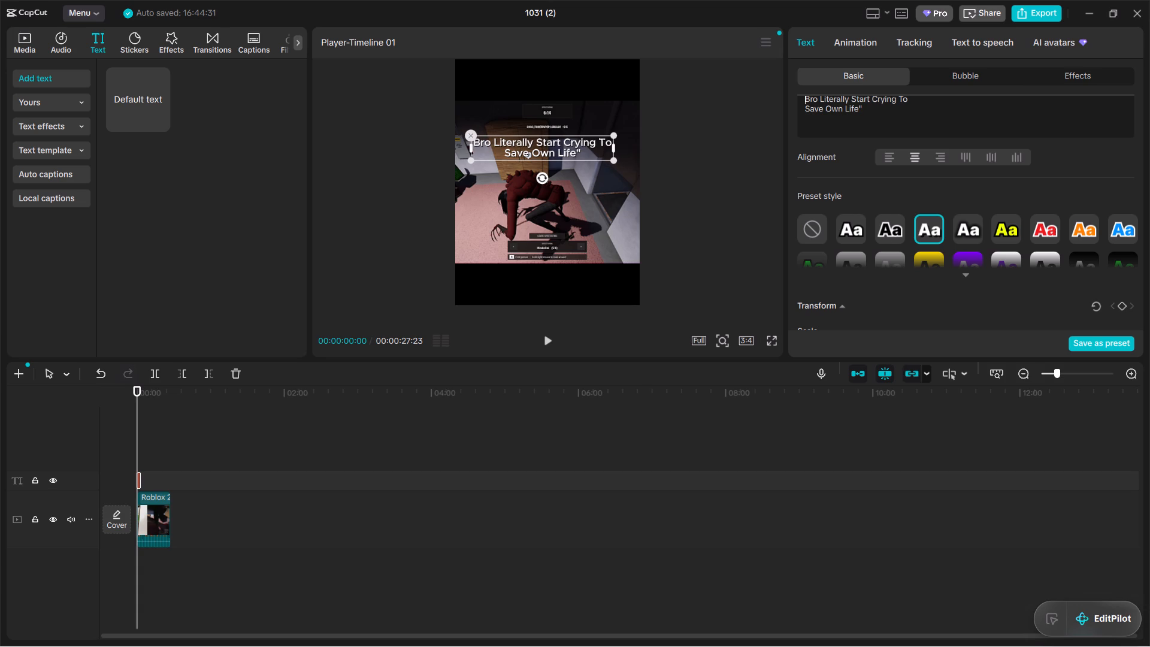
key(shift+quotedbl)
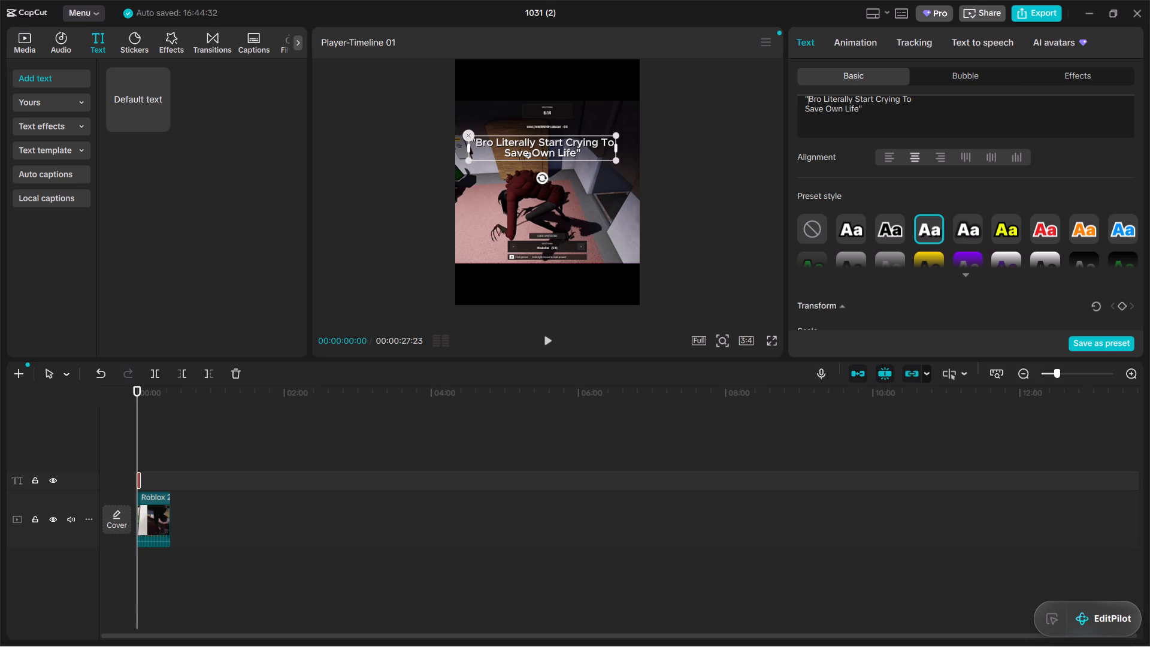
Centre the caption horizontally and move it up to straddle the black bar and the footage's top edge.
drag(509, 143, 515, 145)
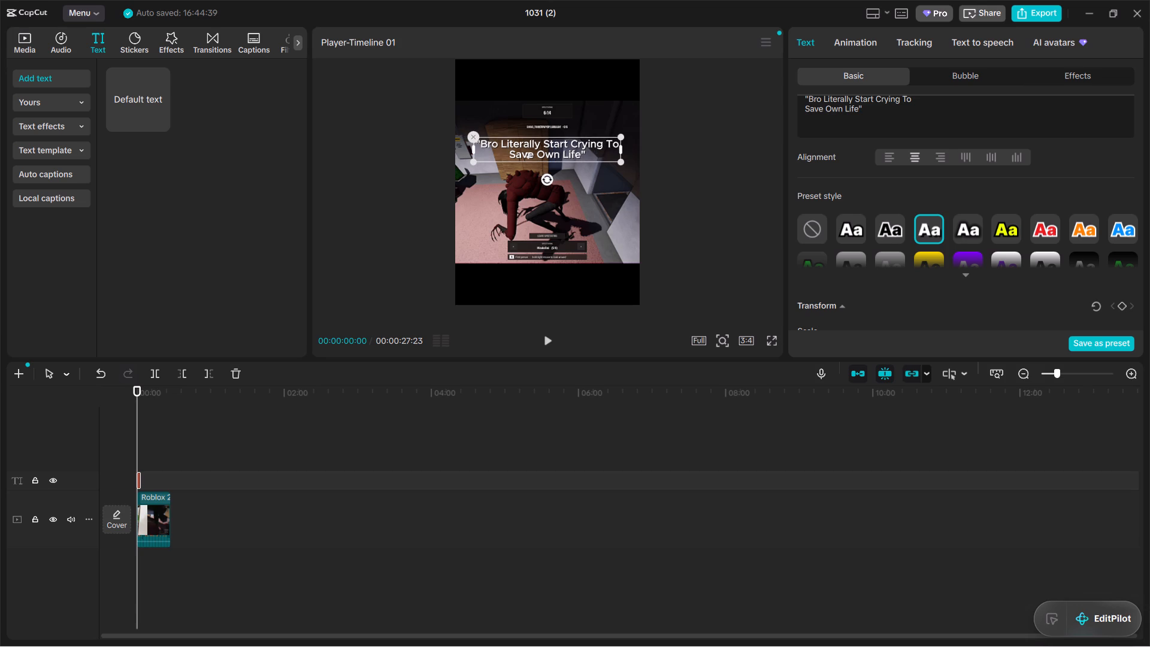
drag(517, 146, 517, 100)
drag(534, 107, 534, 97)
drag(543, 107, 543, 107)
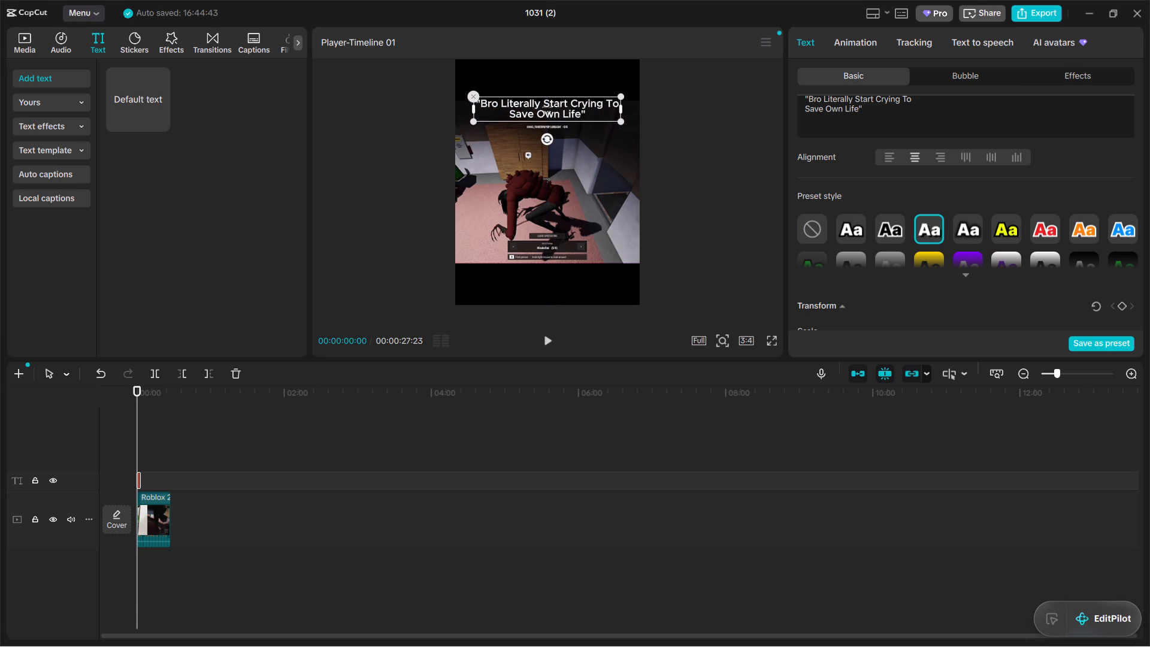
drag(543, 107, 544, 98)
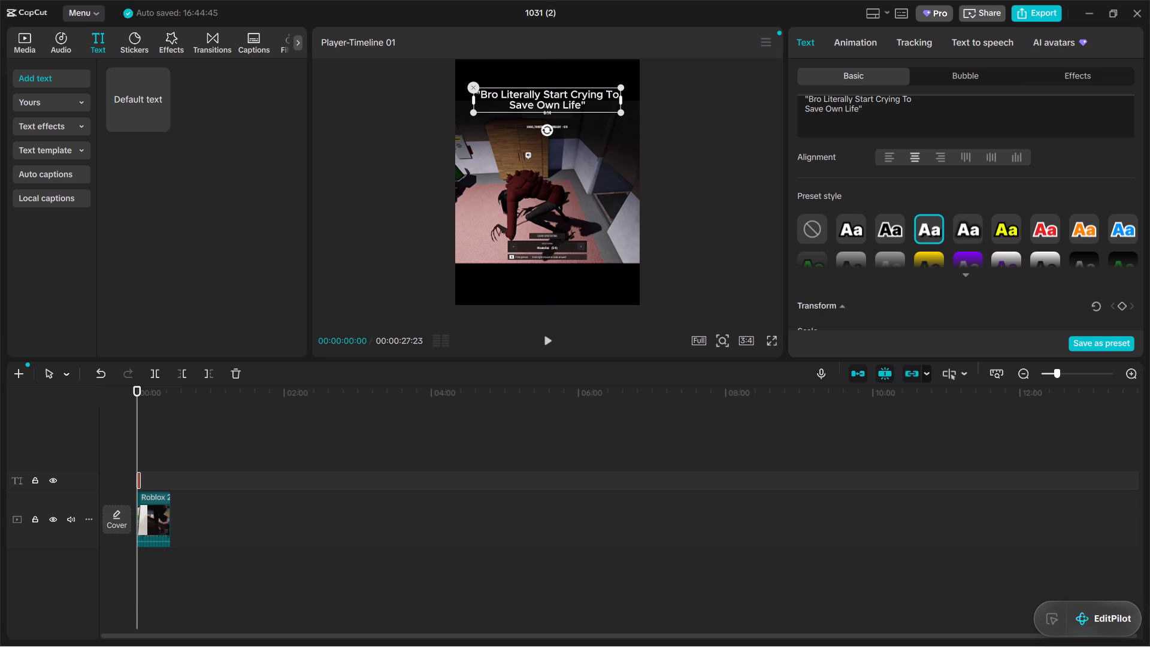
Extend the caption on the timeline to span the whole Roblox clip.
double_click(1134, 373)
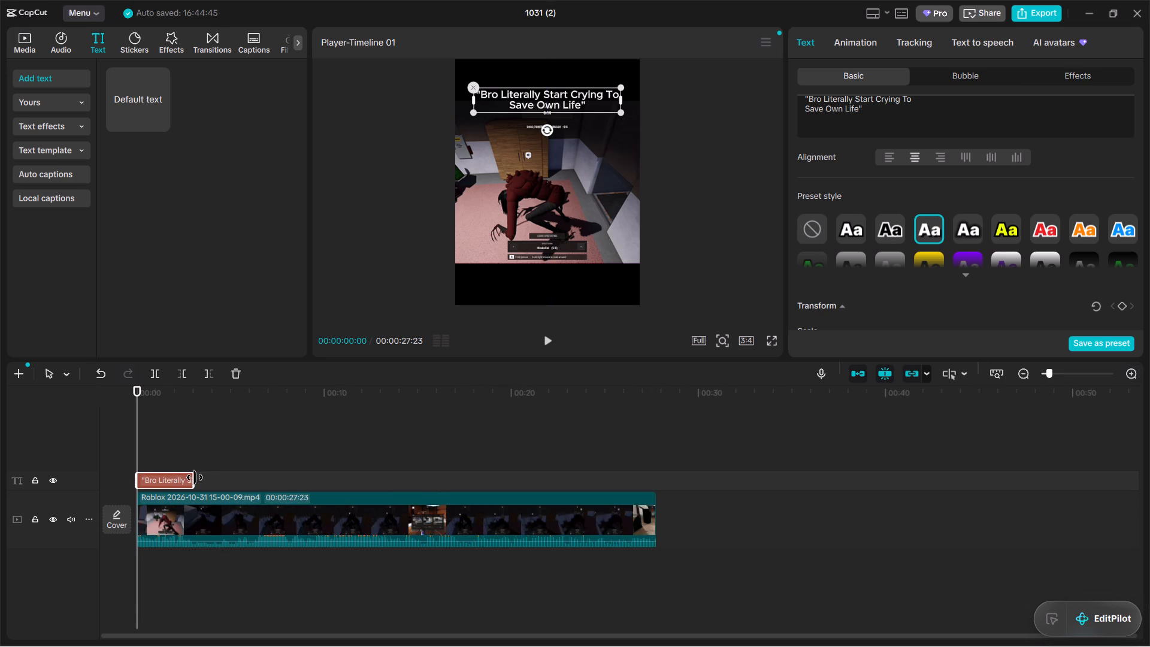
drag(193, 477, 649, 450)
click(773, 332)
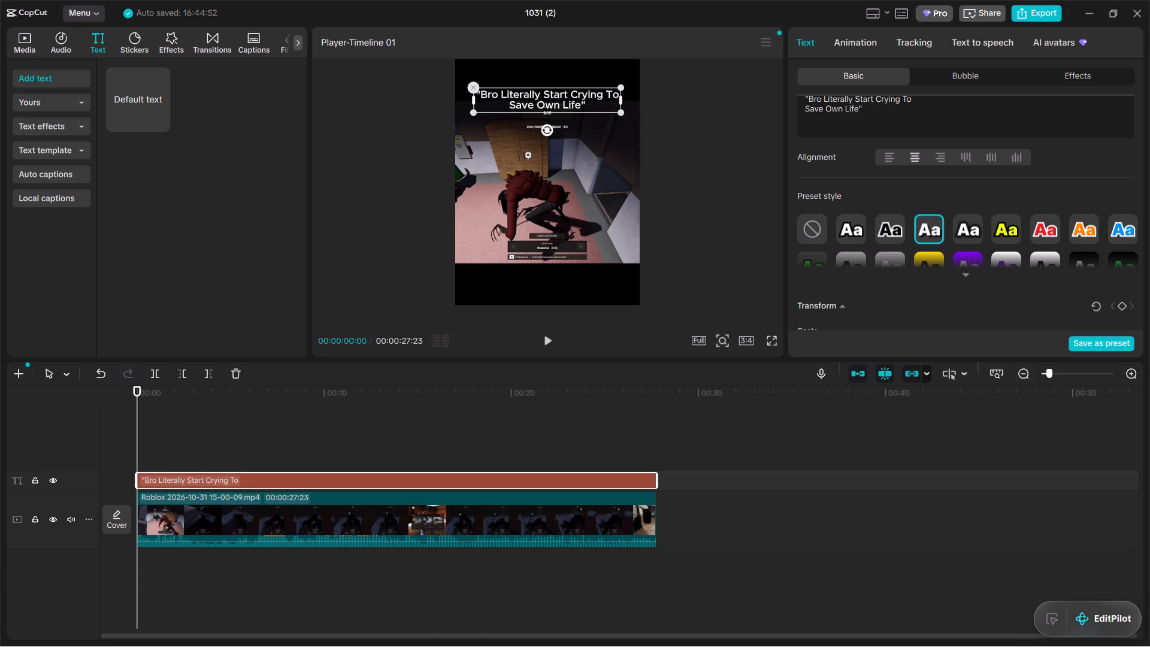
Play the opening of the captioned video full screen to check how the caption looks.
click(770, 341)
key(space)
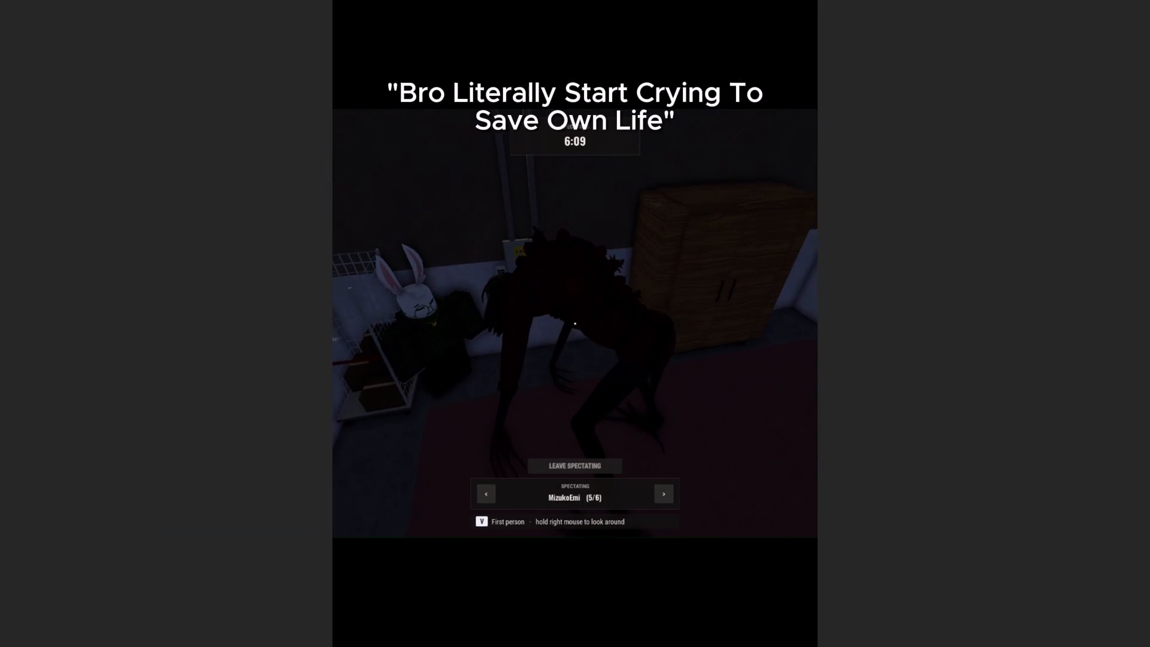
key(space)
key(Escape)
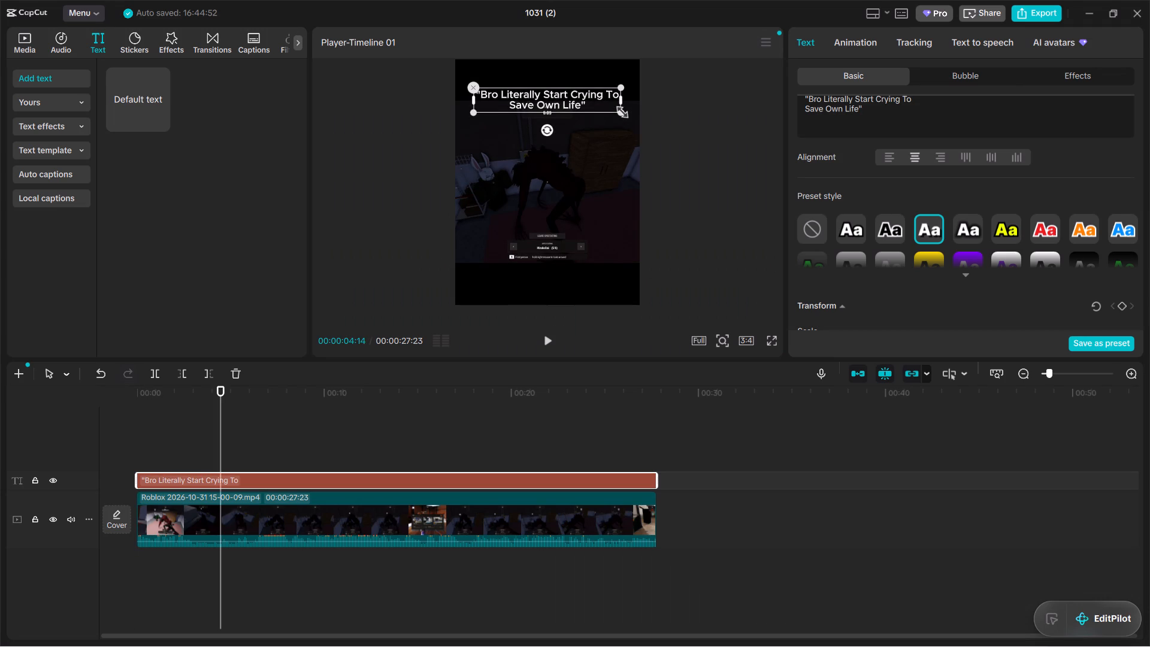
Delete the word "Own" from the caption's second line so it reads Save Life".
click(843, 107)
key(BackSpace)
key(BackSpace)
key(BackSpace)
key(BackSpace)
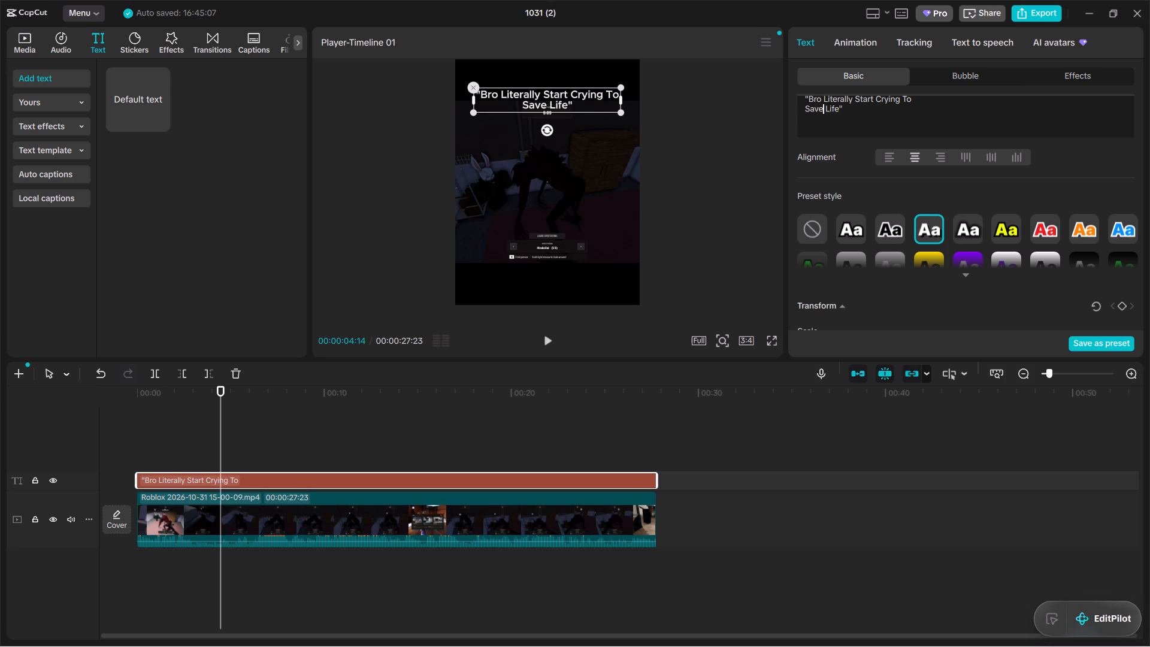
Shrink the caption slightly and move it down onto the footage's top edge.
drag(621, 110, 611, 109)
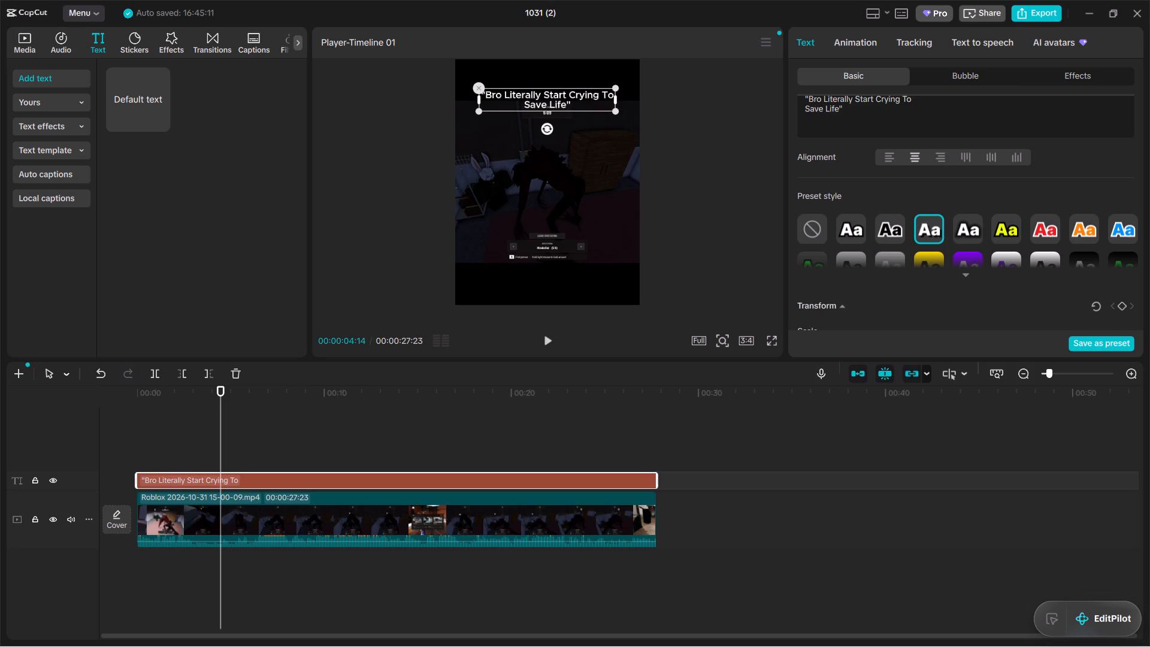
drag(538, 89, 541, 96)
Play the rest of the video full screen to review the caption to the end.
click(774, 347)
click(772, 341)
key(space)
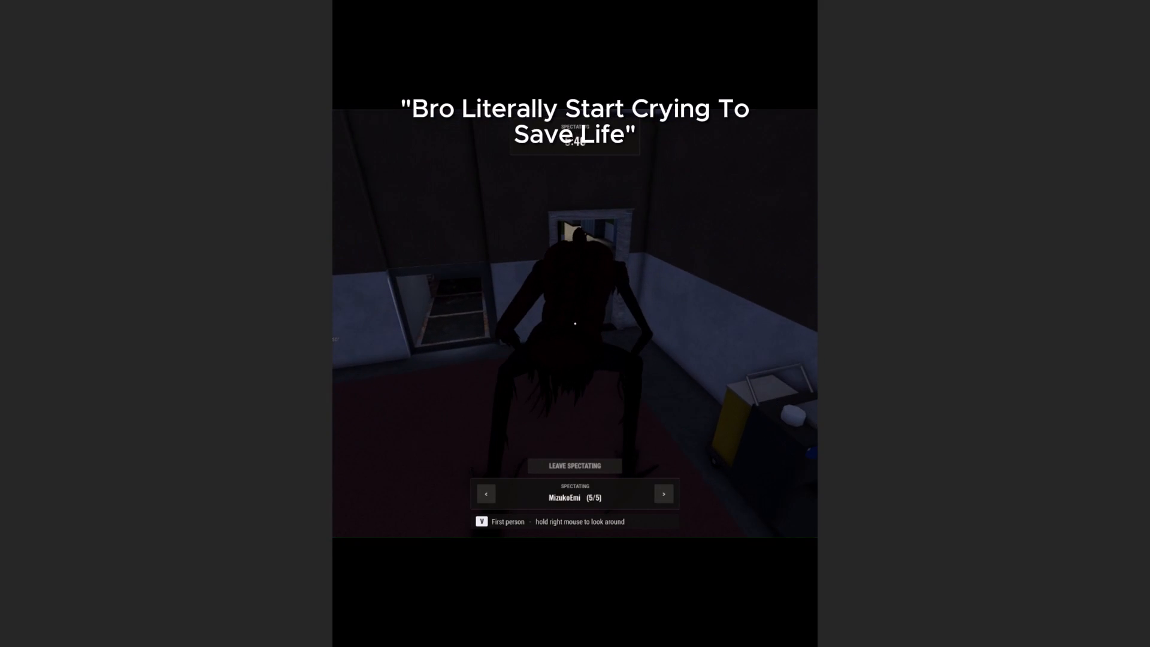
key(Escape)
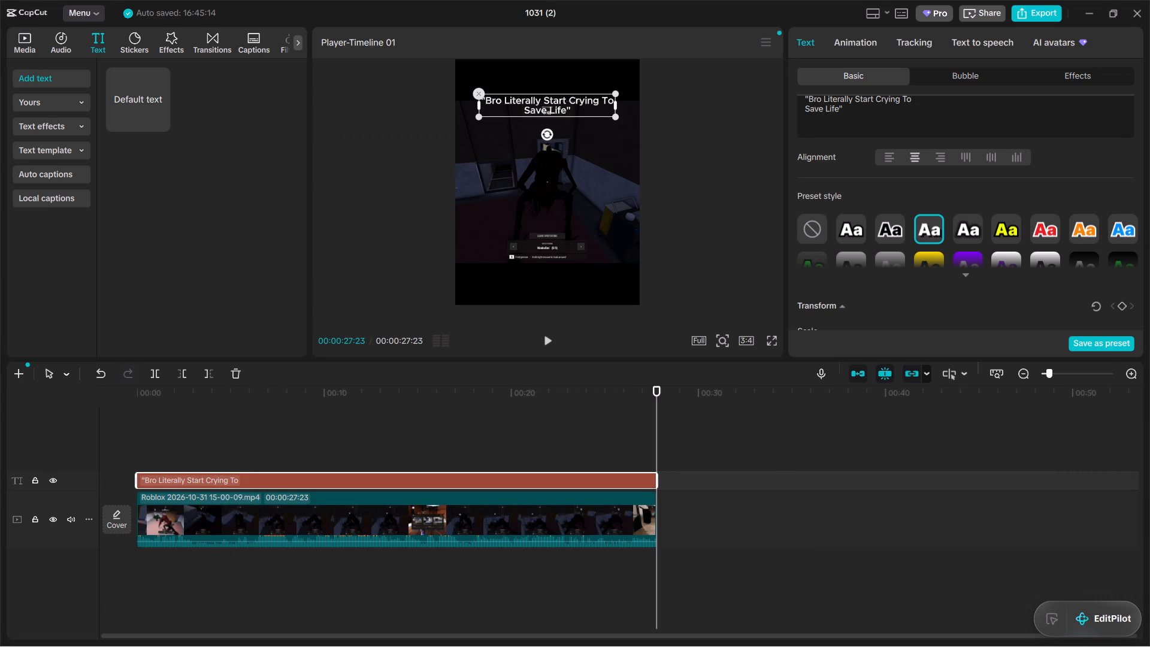
Clear the whole caption text and deselect it so the caption is removed from the timeline.
click(839, 107)
drag(854, 110, 801, 93)
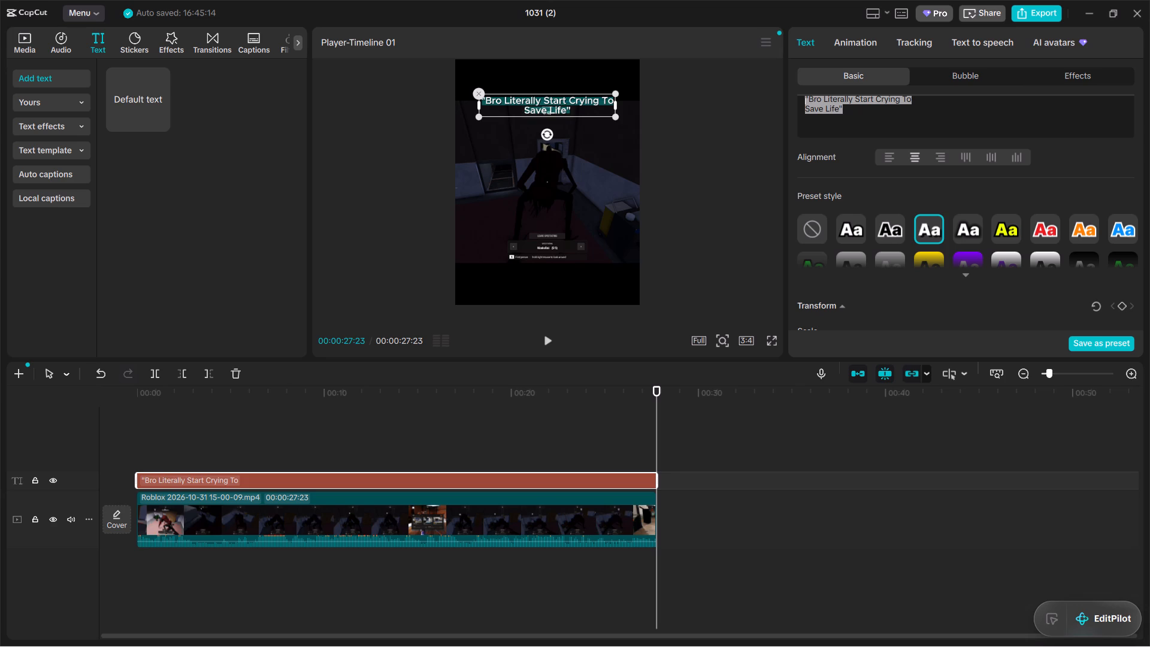
key(BackSpace)
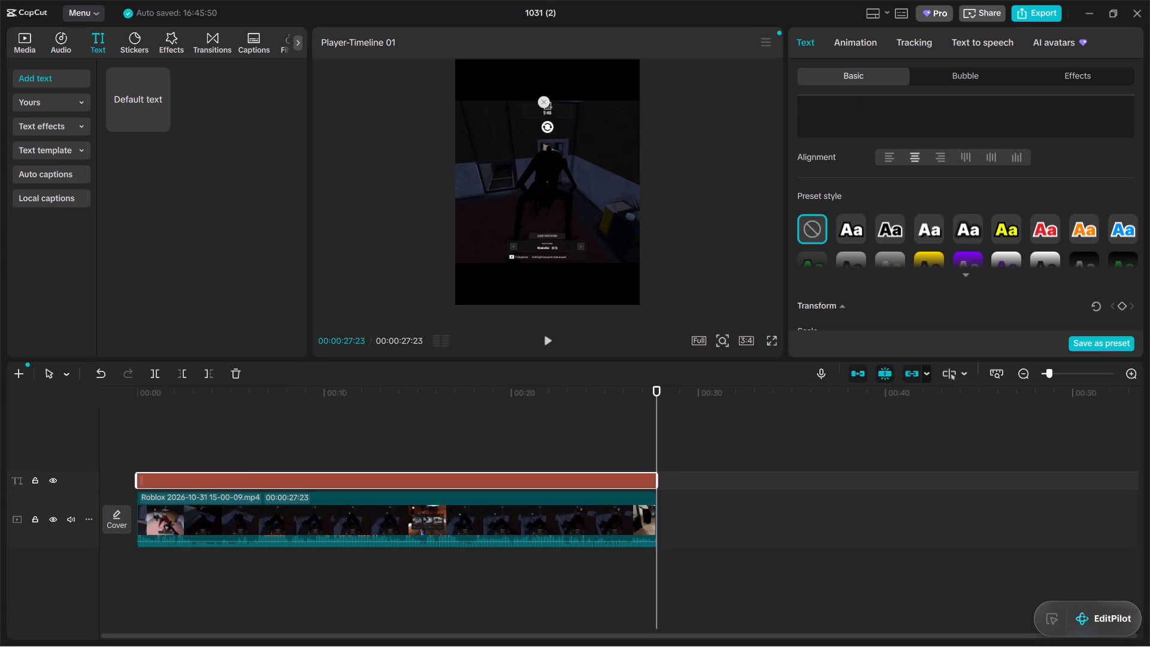
click(540, 98)
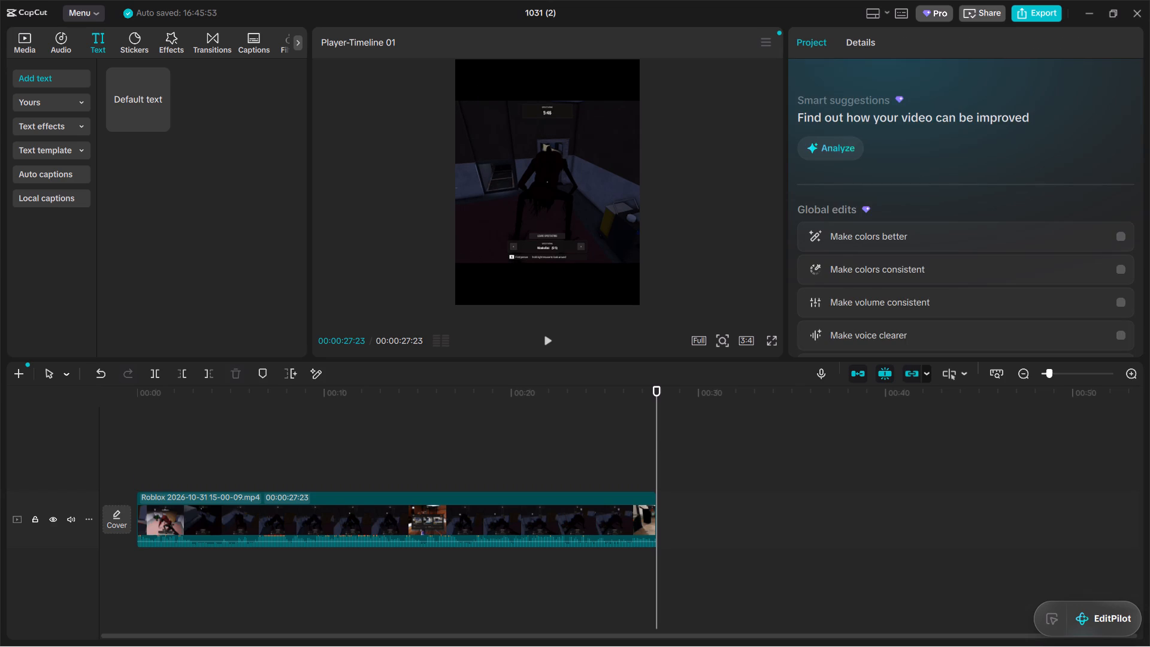
Play the uncaptioned Roblox clip full screen from the start.
drag(656, 429, 0, 440)
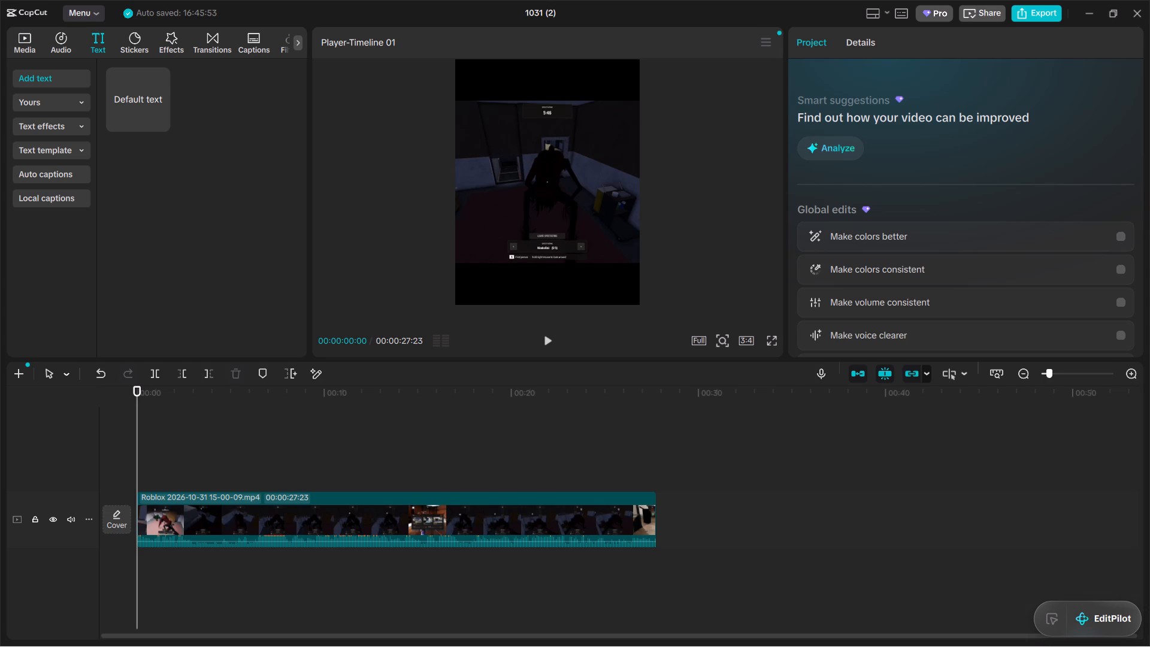
click(775, 337)
key(space)
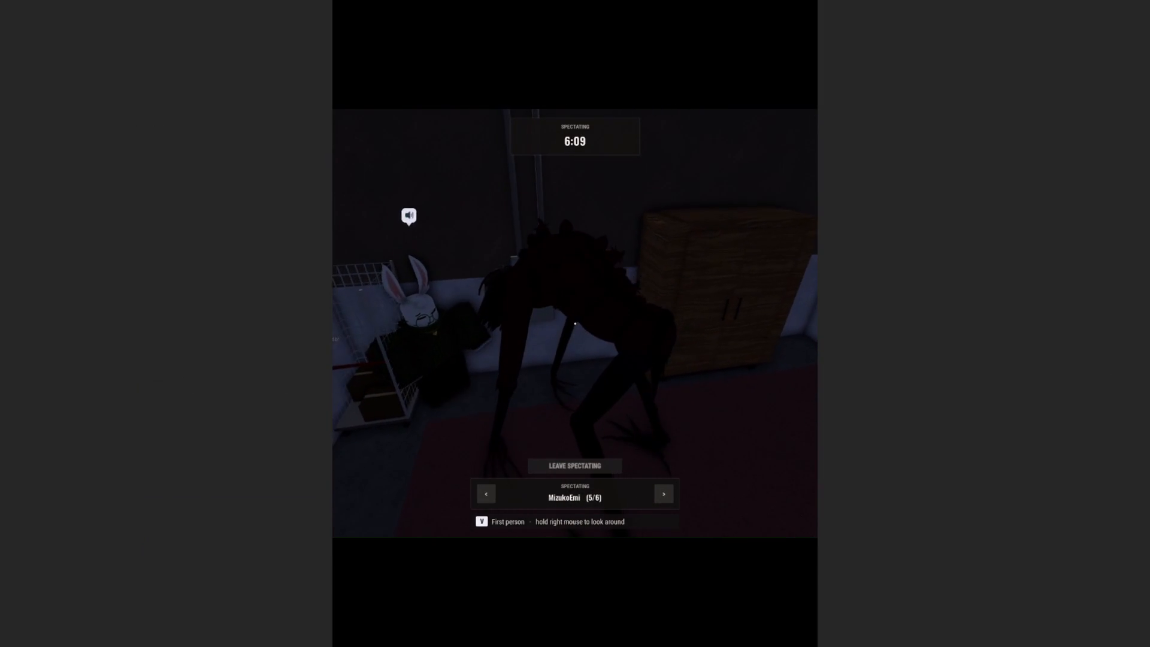
key(Escape)
click(547, 335)
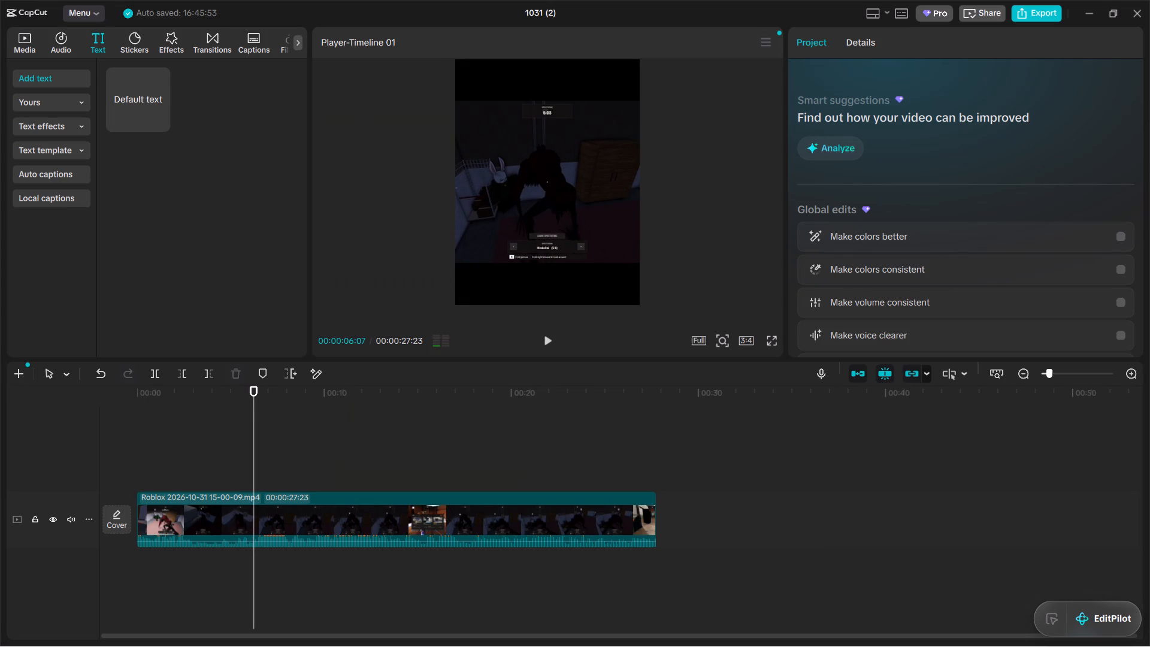
Add a default text caption at the very start of the timeline.
drag(249, 401, 121, 410)
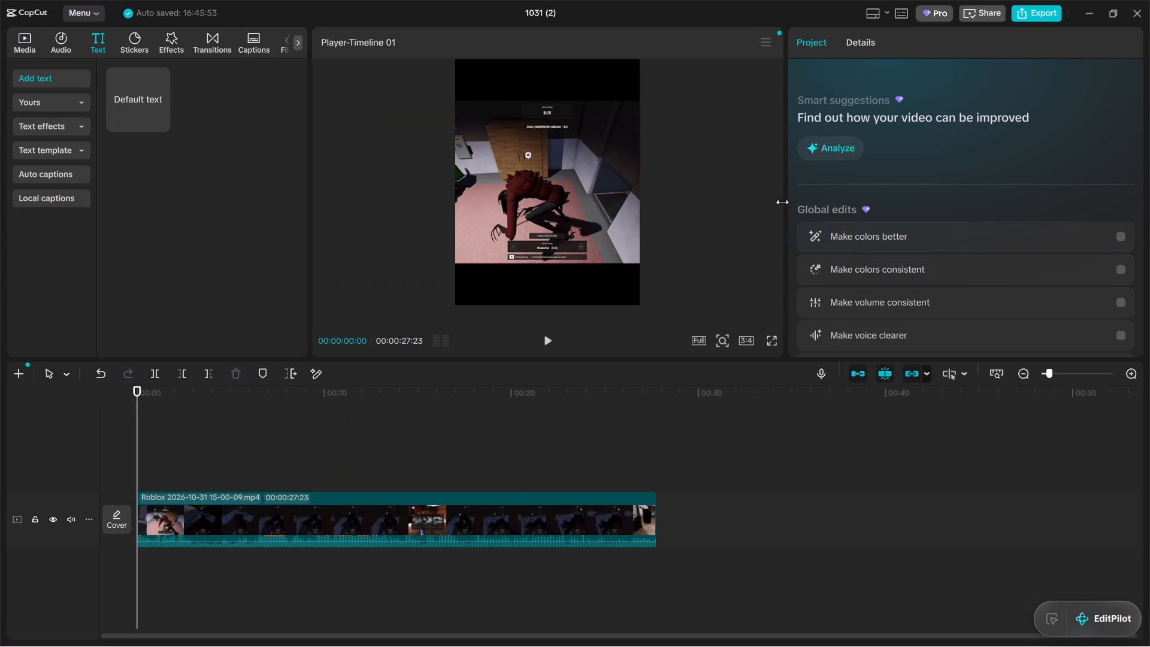
click(59, 74)
click(165, 125)
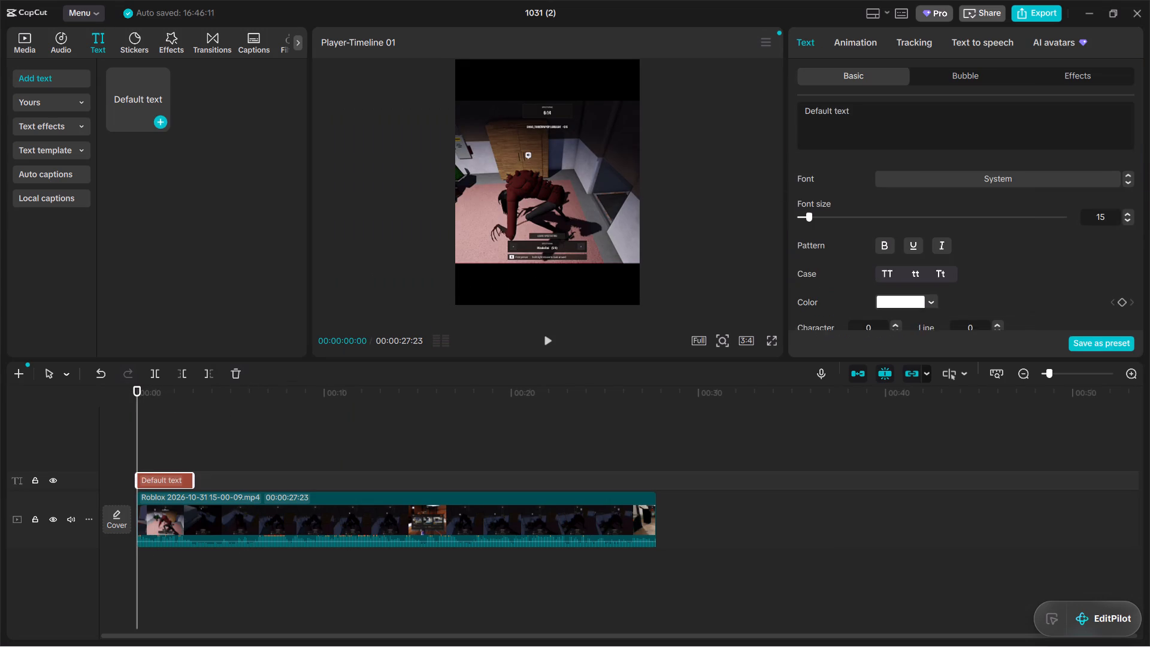
Replace the caption's placeholder text with "Please Forgive me" and start an empty second line.
click(873, 98)
click(869, 116)
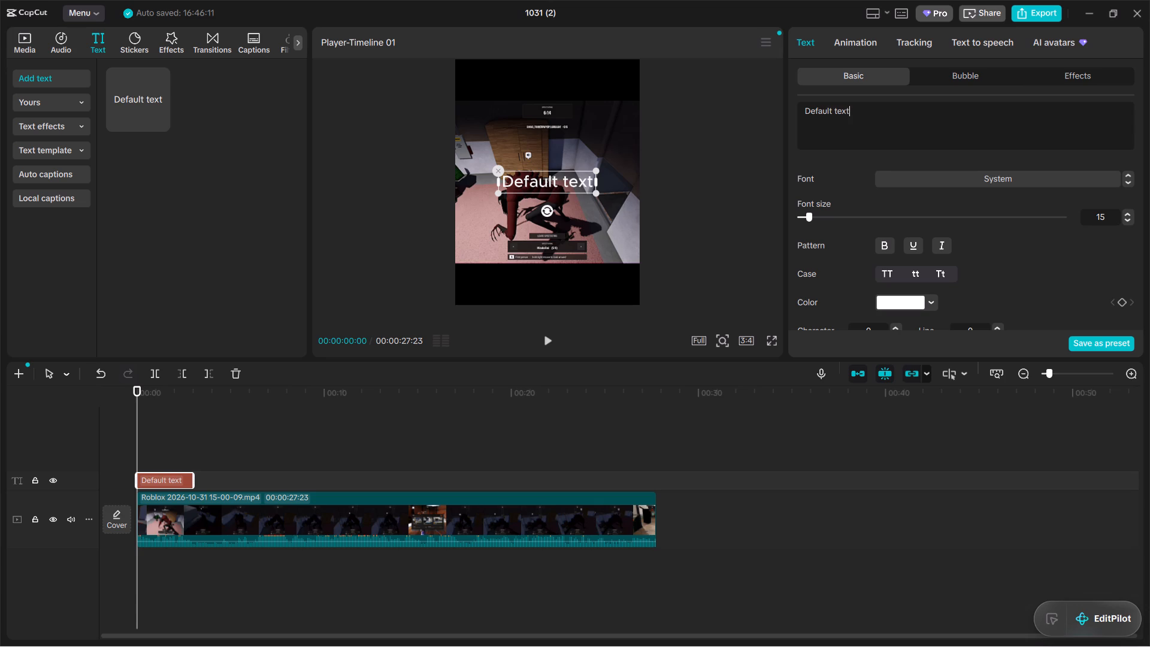
key(BackSpace)
key(BackSpace)
key(BackSpace)
key(BackSpace)
key(BackSpace)
key(BackSpace)
key(BackSpace)
key(BackSpace)
key(BackSpace)
key(BackSpace)
key(BackSpace)
key(BackSpace)
key(BackSpace)
key(BackSpace)
key(BackSpace)
key(BackSpace)
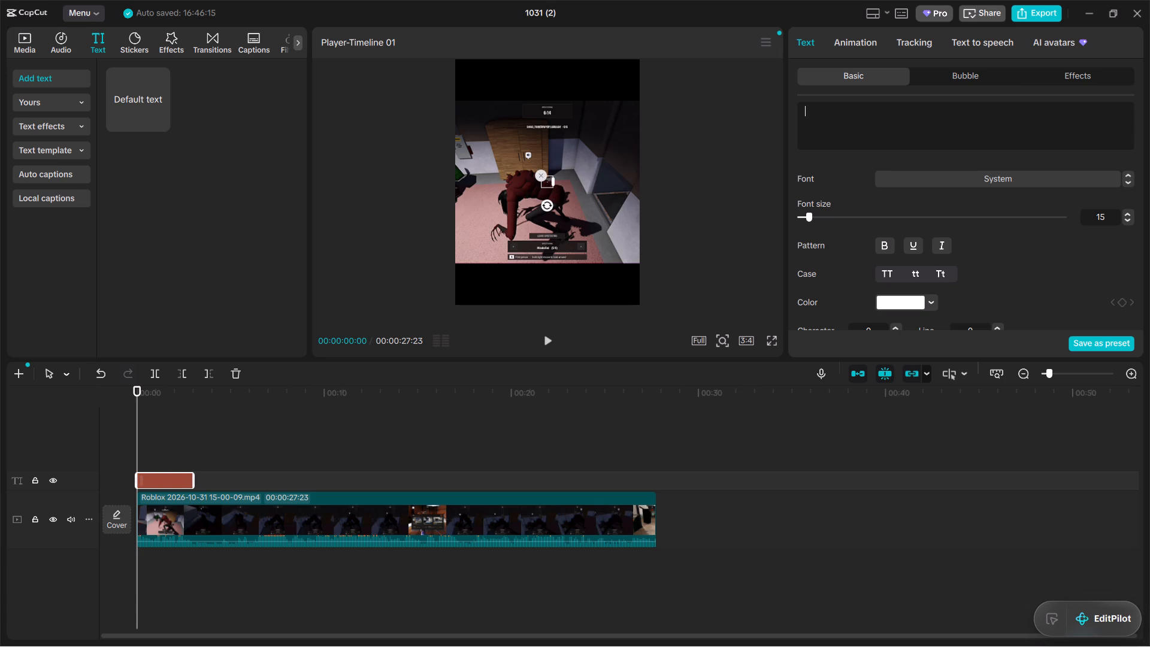
text(Pl)
text(ease FOr)
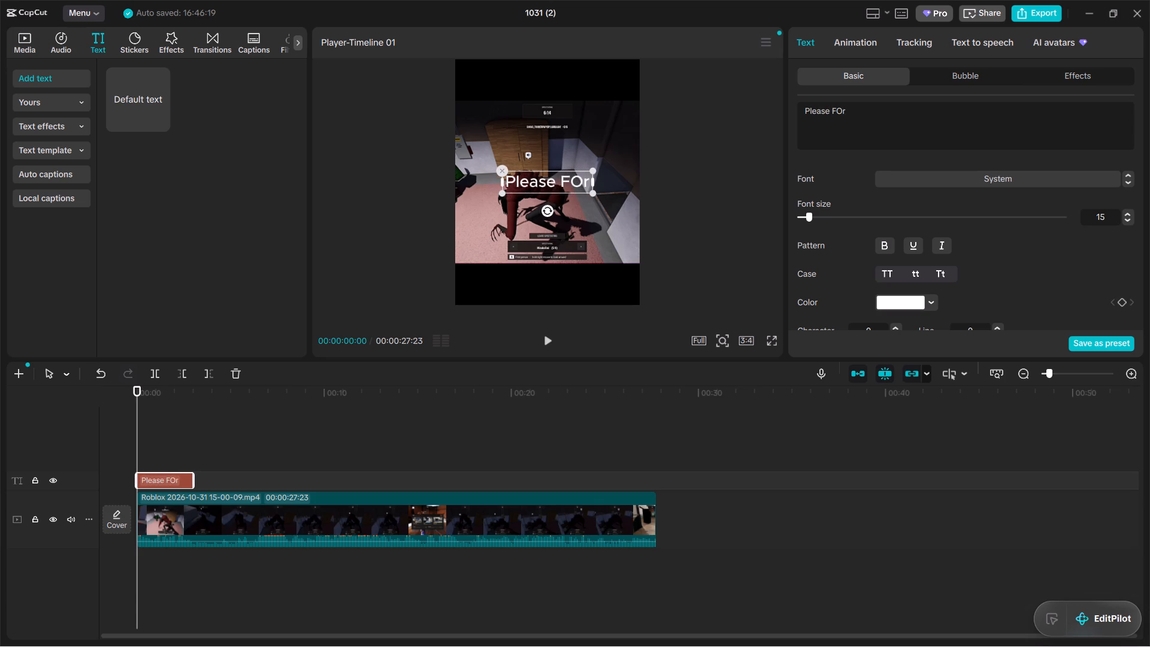
key(BackSpace)
key(BackSpace)
text(orgive me)
key(space)
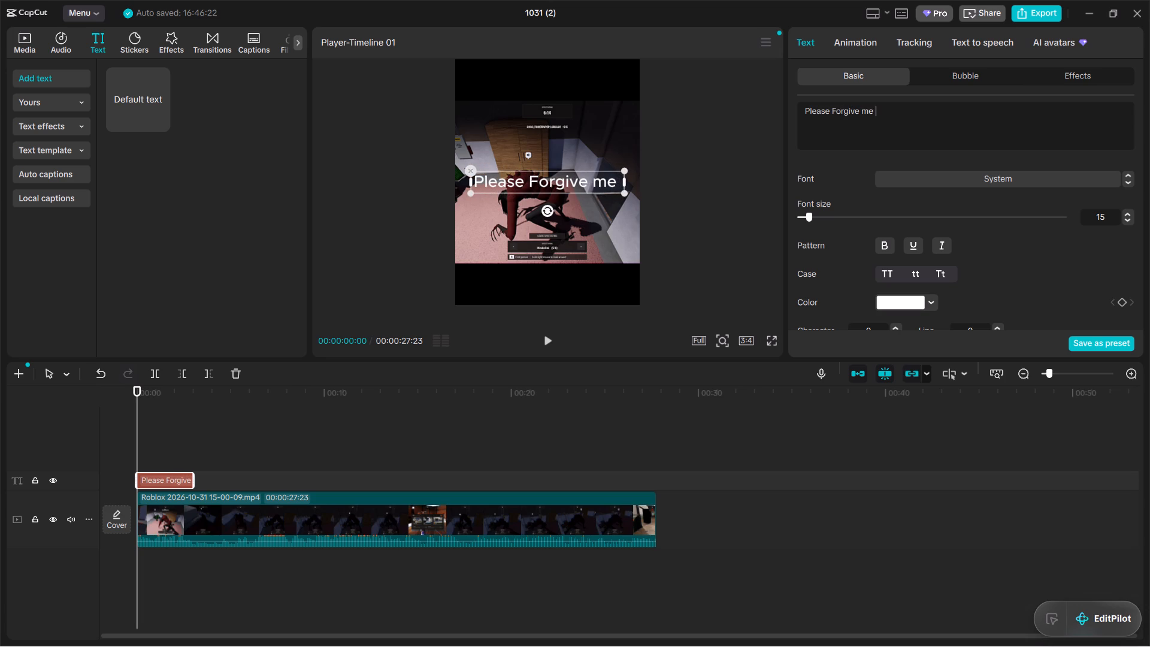
key(BackSpace)
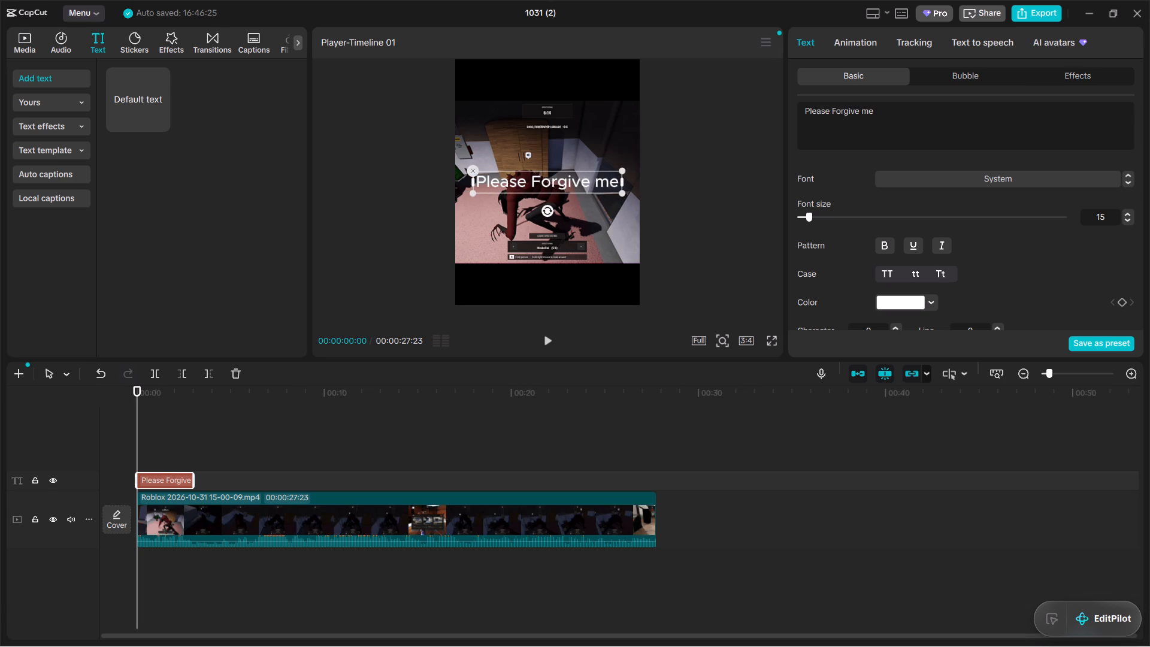
key(Return)
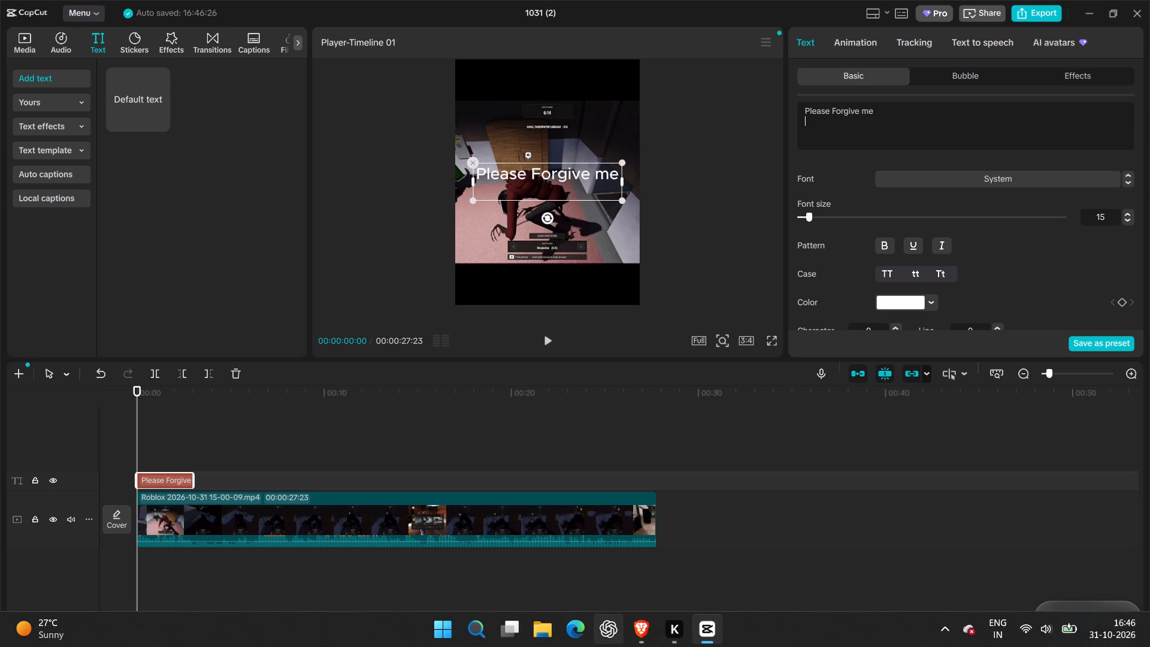
Switch to the Brave browser and search the web for "crying emoji".
drag(632, 628, 630, 619)
click(633, 638)
click(652, 634)
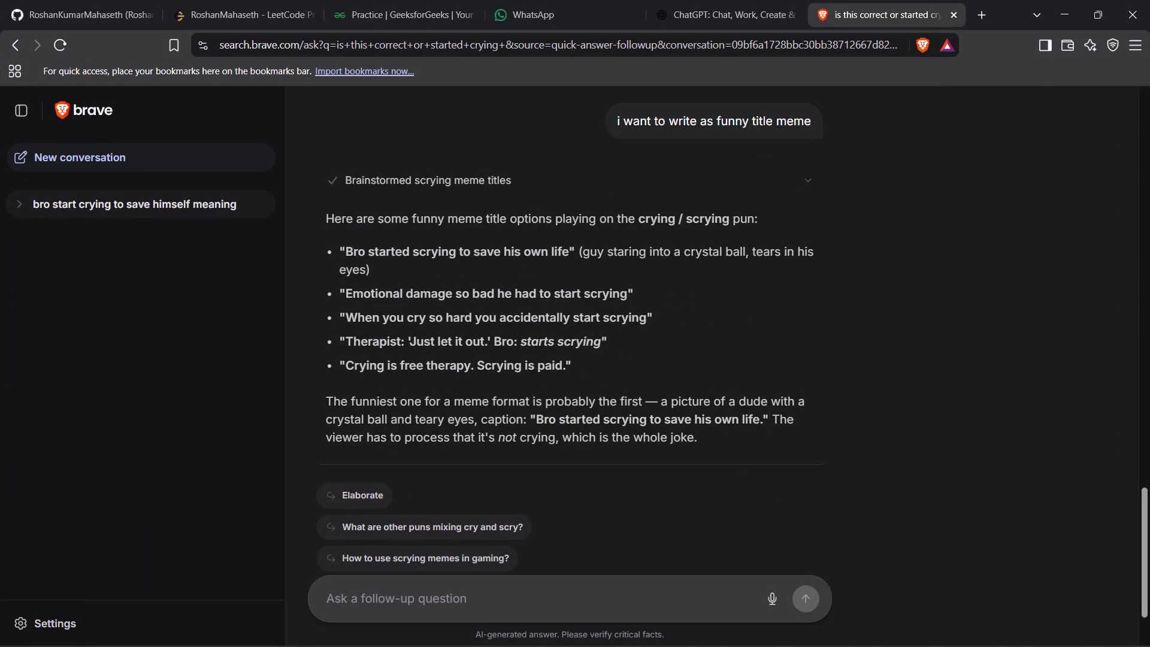
drag(681, 35, 680, 42)
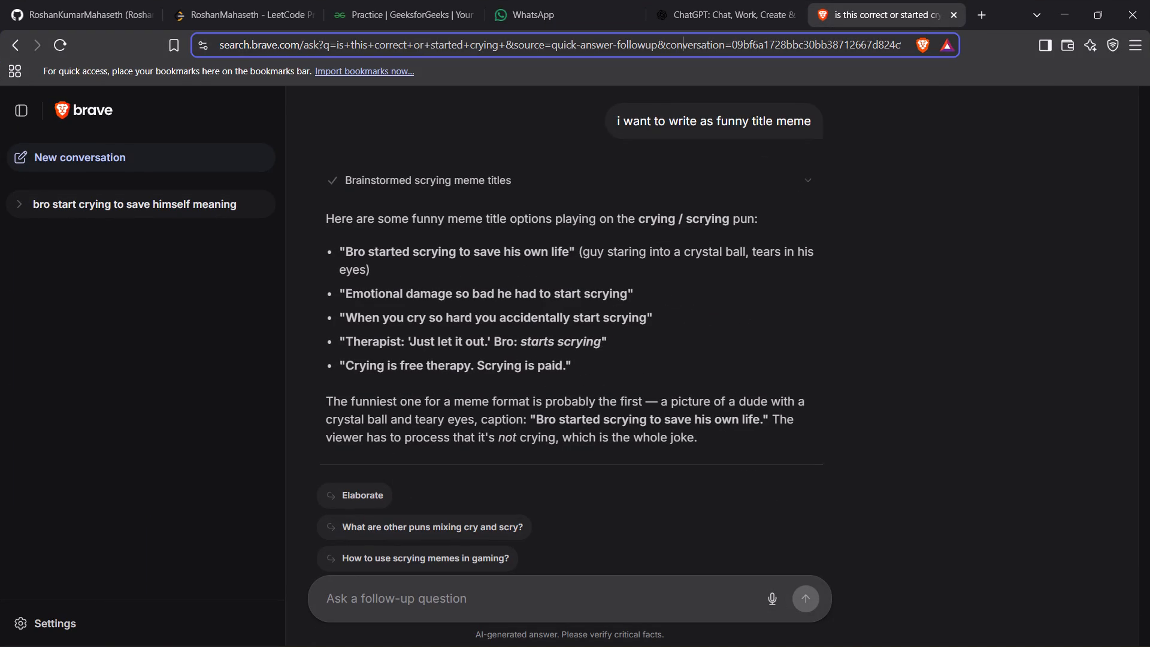
key(ctrl+a)
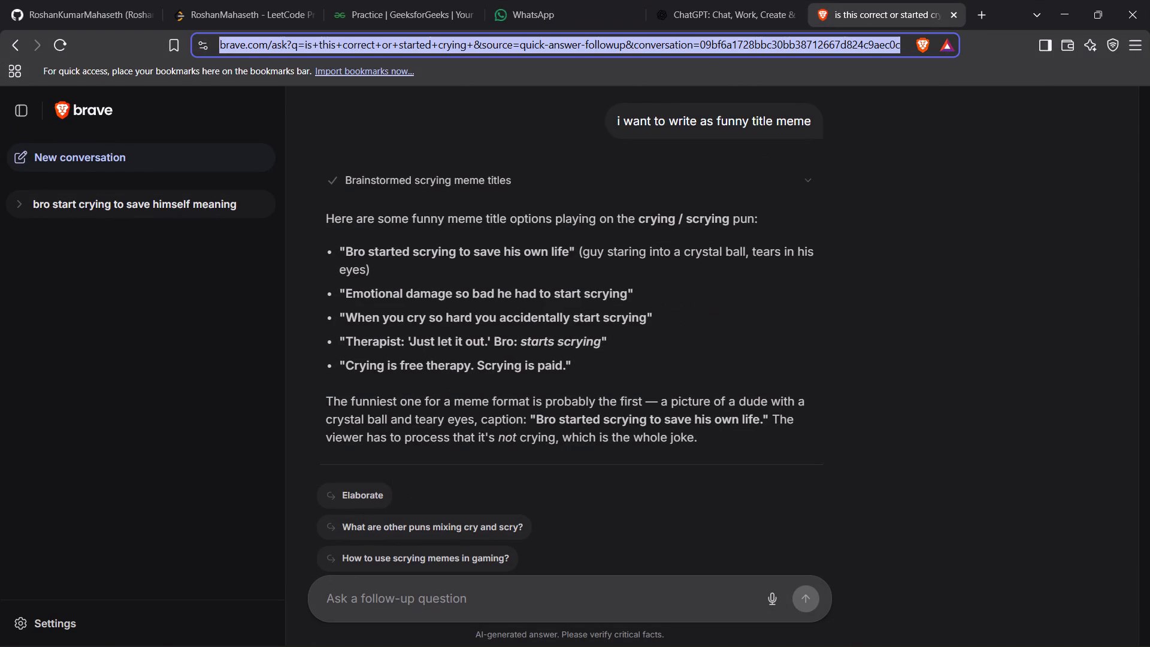
key(BackSpace)
text(crying emp)
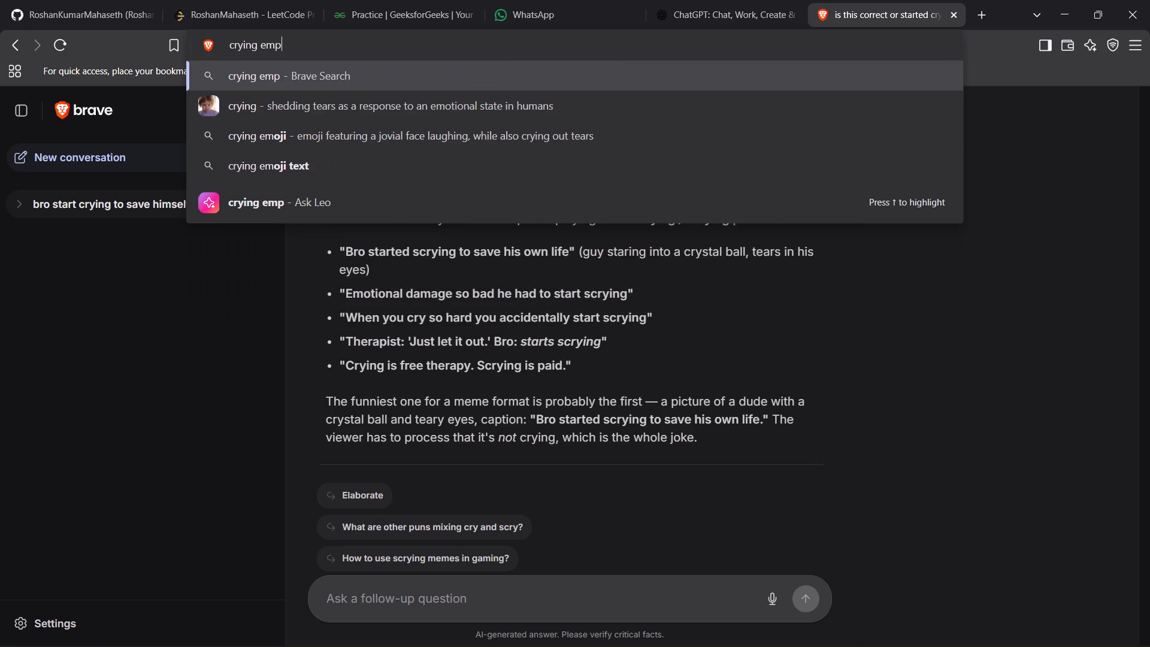
key(BackSpace)
text(oji)
key(Return)
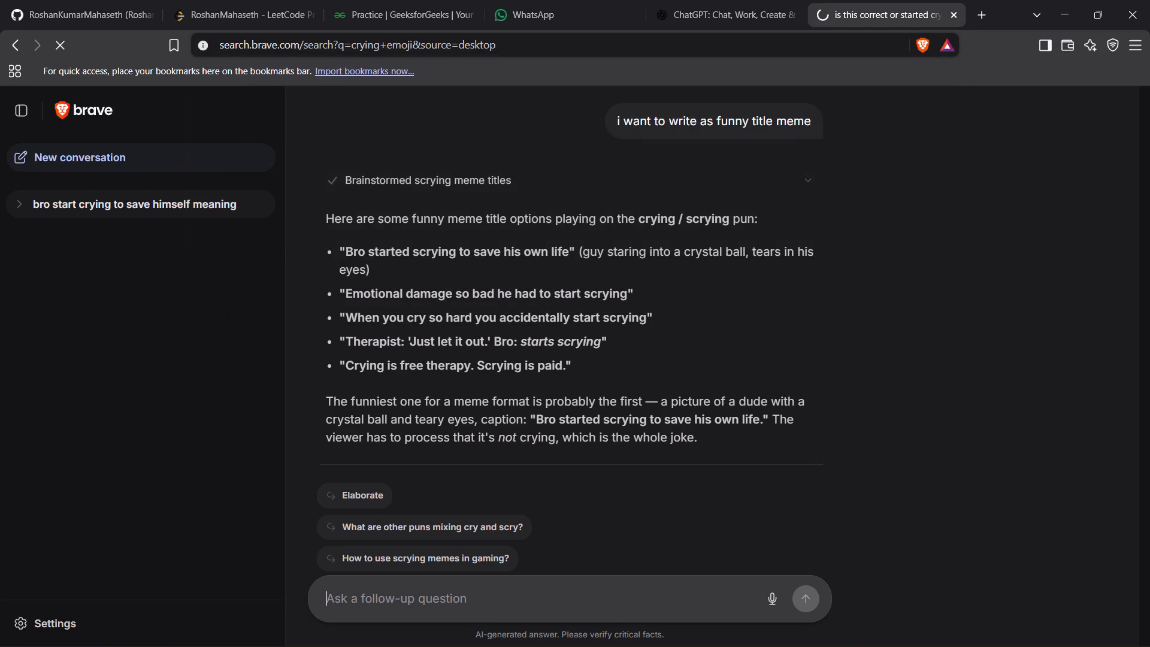
Open Emojipedia's Loudly Crying Face result and copy the emoji.
scroll(382, 345, down, 3)
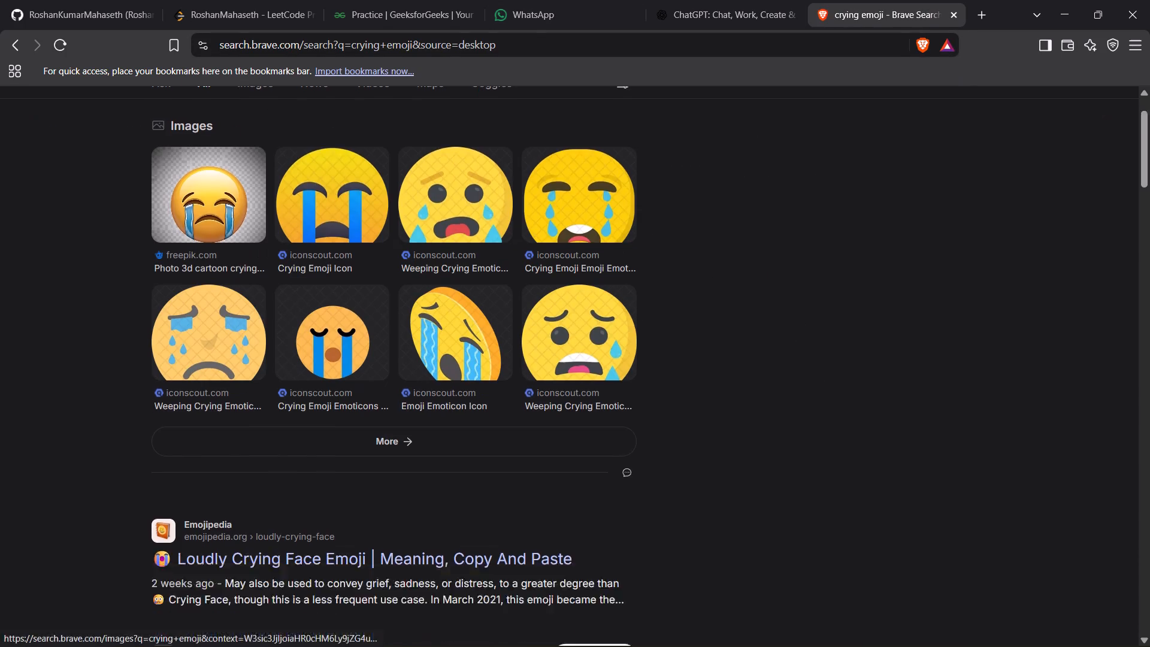
click(265, 423)
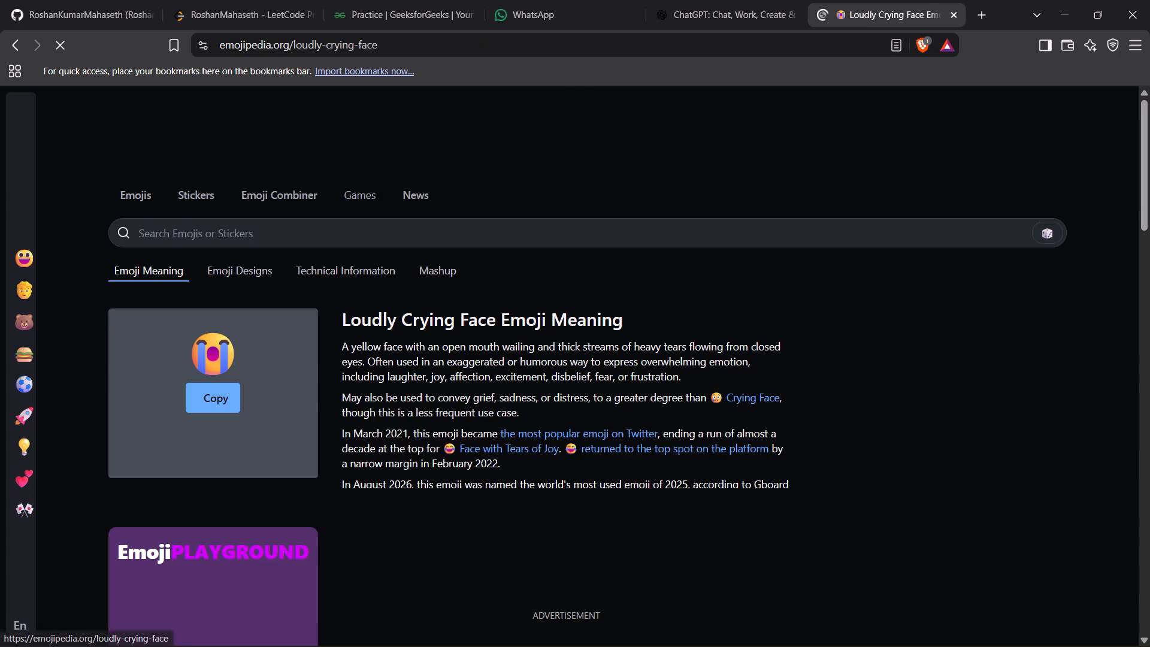
click(228, 401)
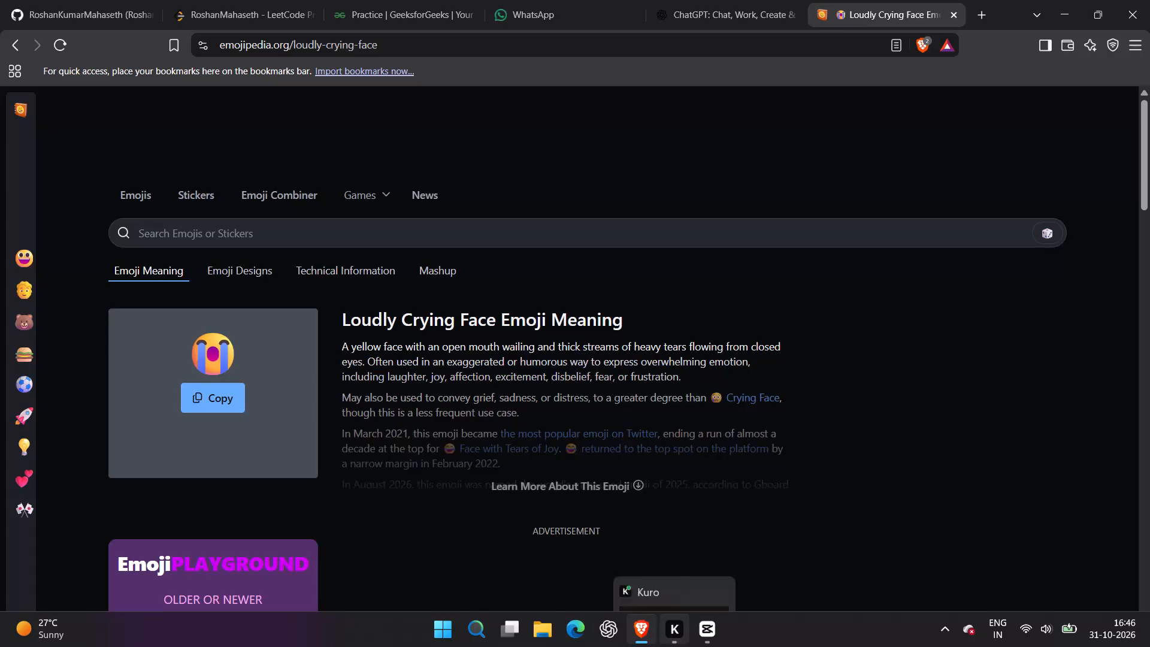
Return to CapCut and paste the loudly crying emoji twice on the caption's second line.
click(707, 622)
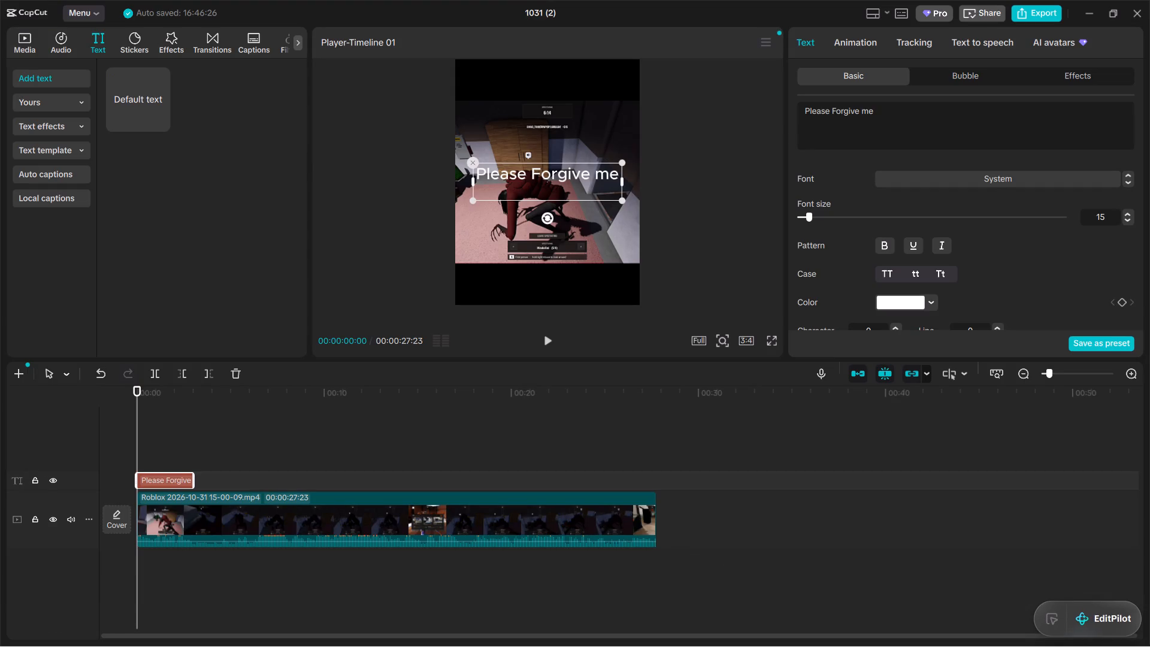
key(ctrl+v)
key(ctrl+v)
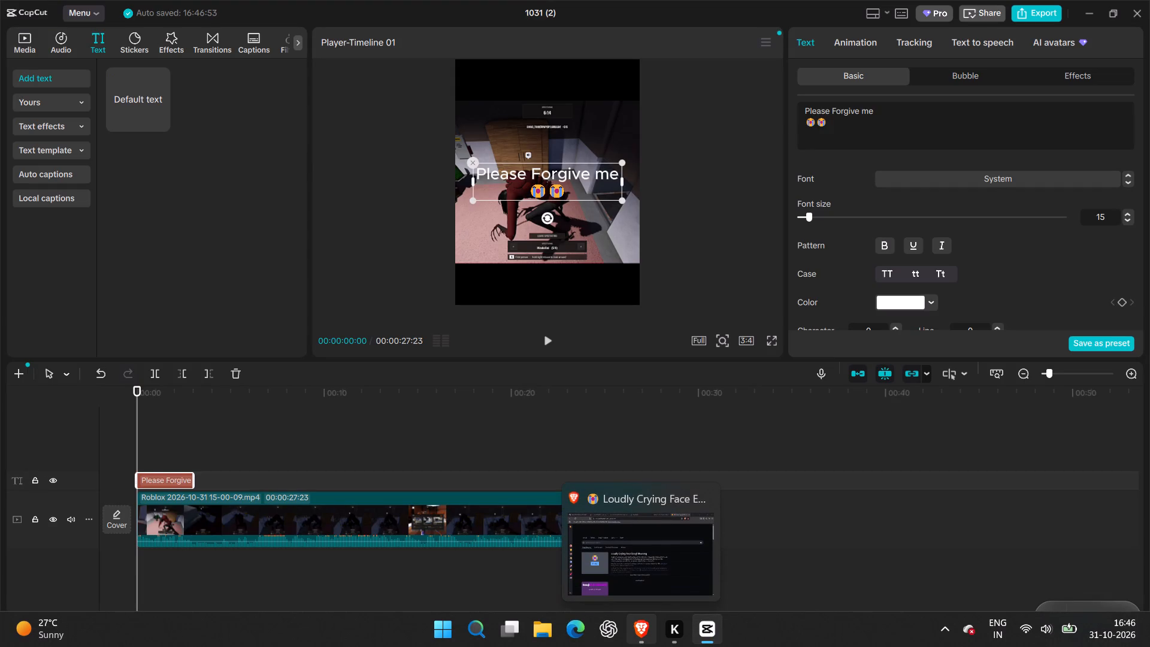
Switch to the Brave browser, return to the crying emoji search results, and open EmojiTerra's Loudly Crying Face page.
click(653, 632)
scroll(580, 445, down, 6)
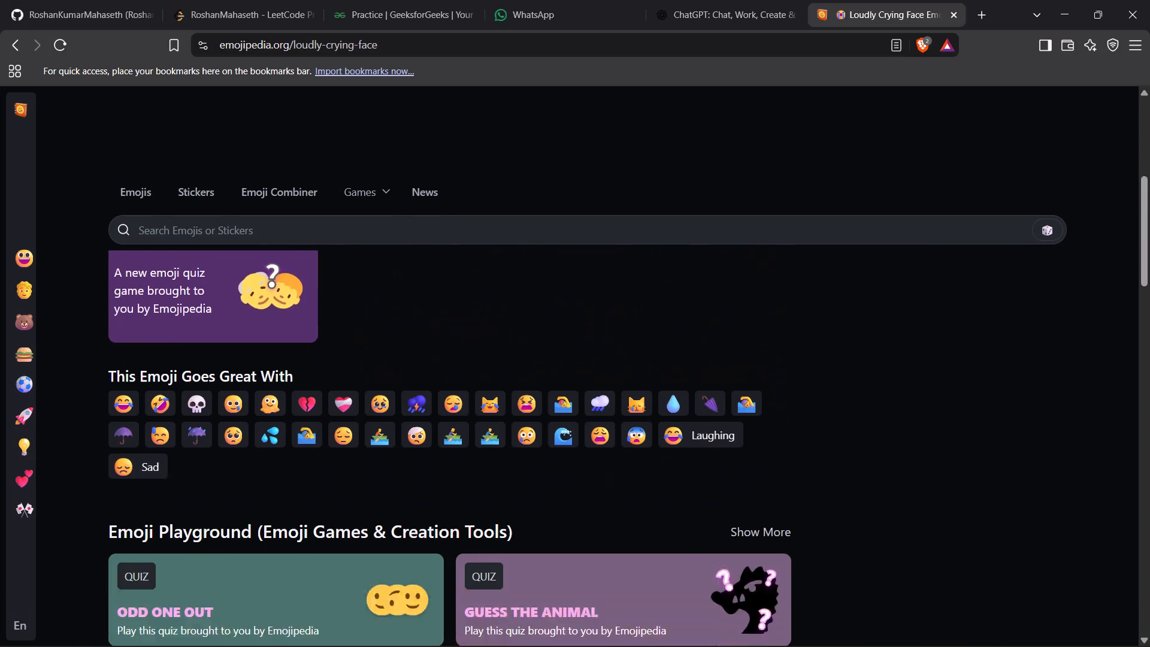
scroll(362, 450, down, 2)
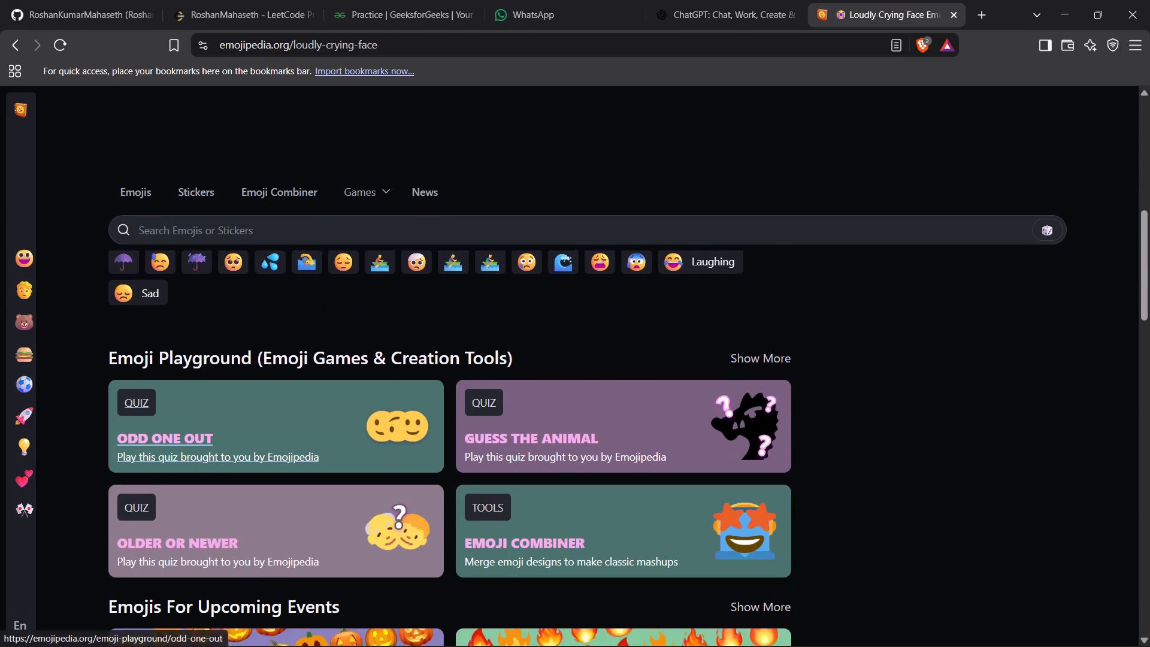
drag(302, 316, 315, 326)
scroll(451, 374, up, 2)
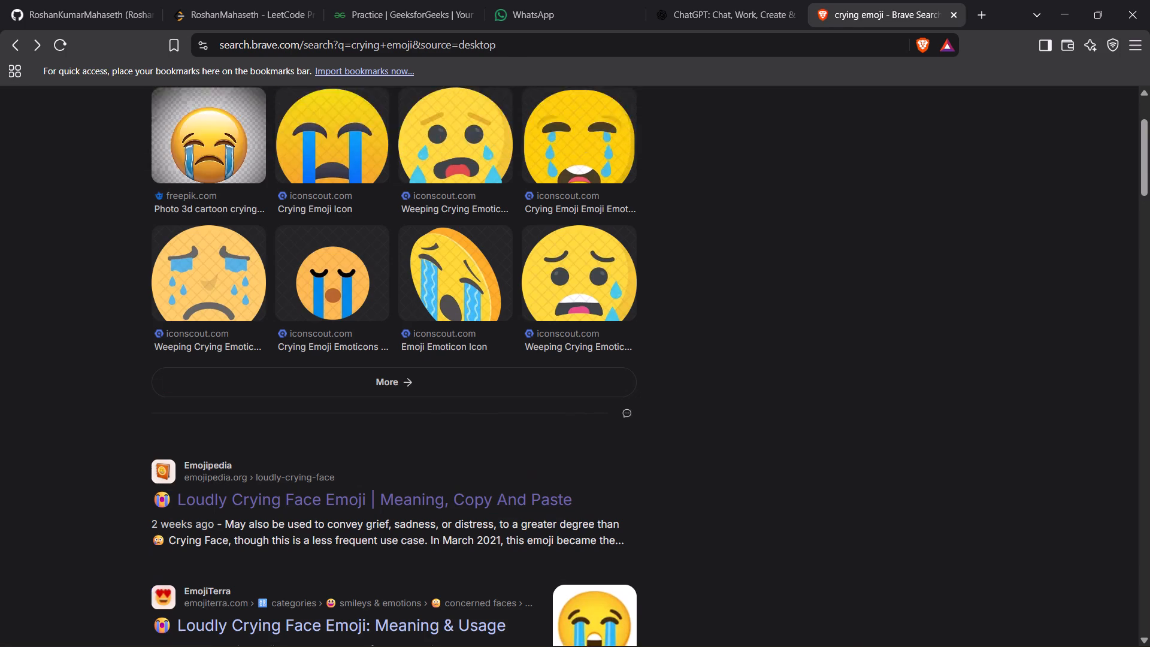
scroll(451, 374, down, 4)
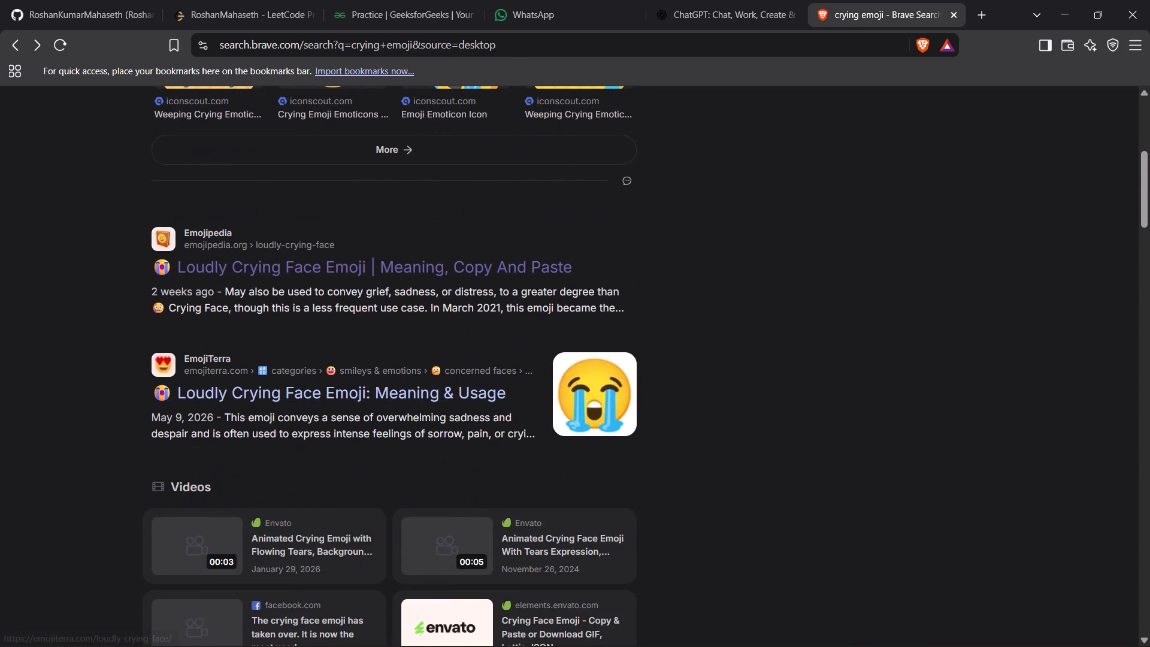
click(332, 412)
click(295, 391)
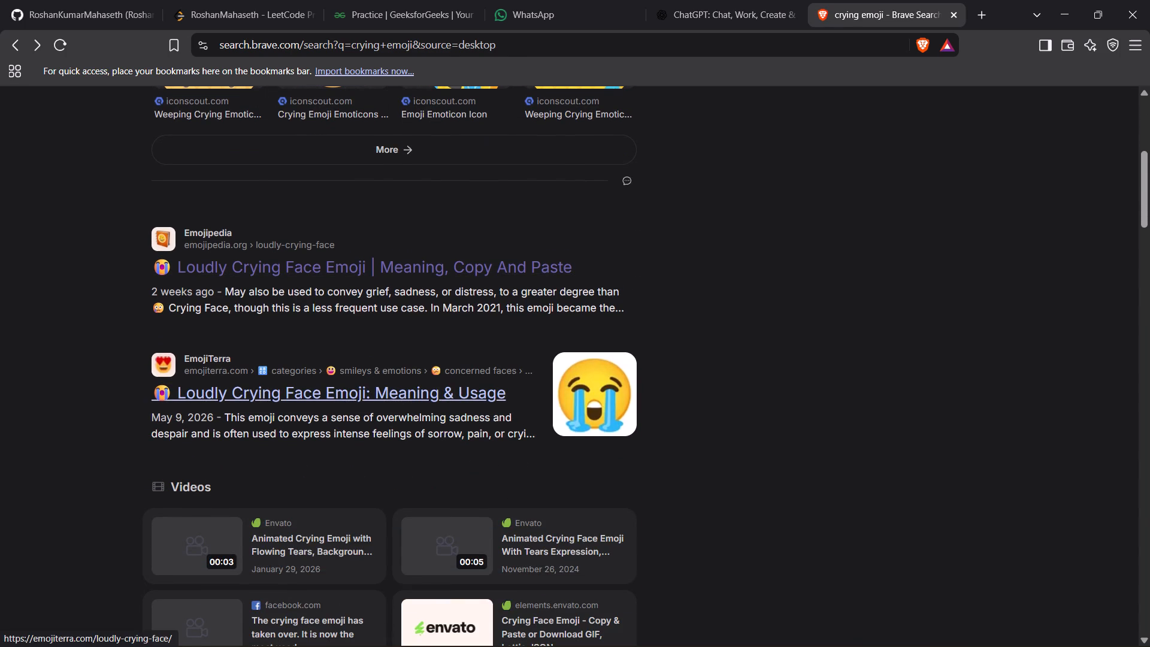
click(295, 394)
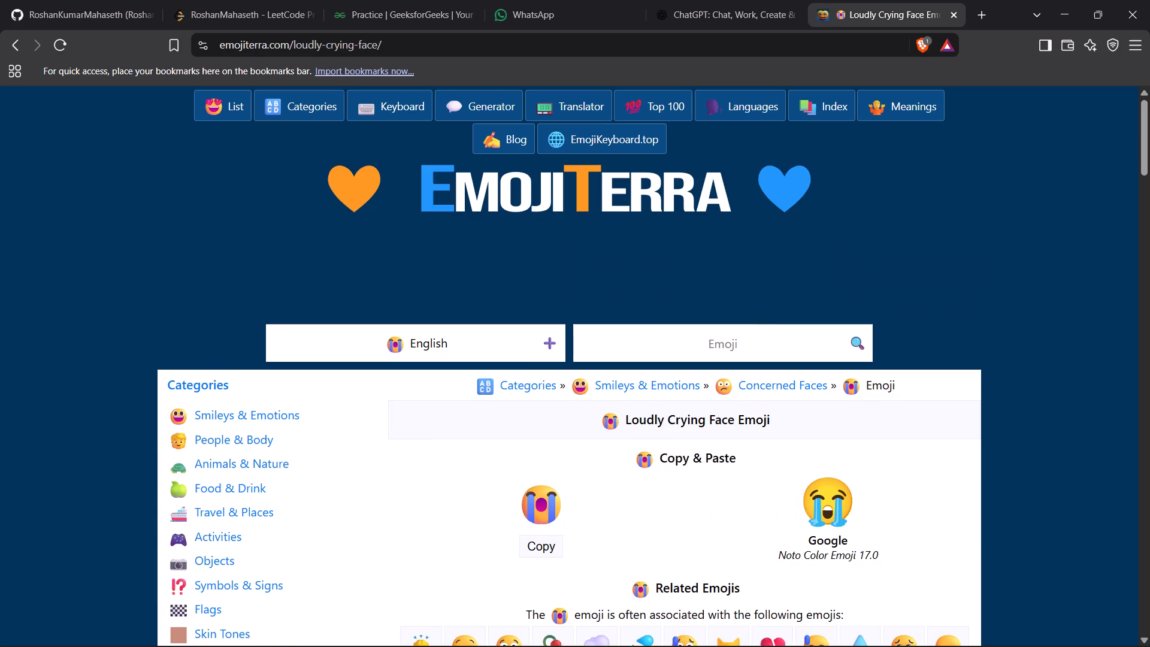
Copy the loudly crying emoji from EmojiTerra's Copy & Paste section.
scroll(665, 412, down, 1)
click(827, 449)
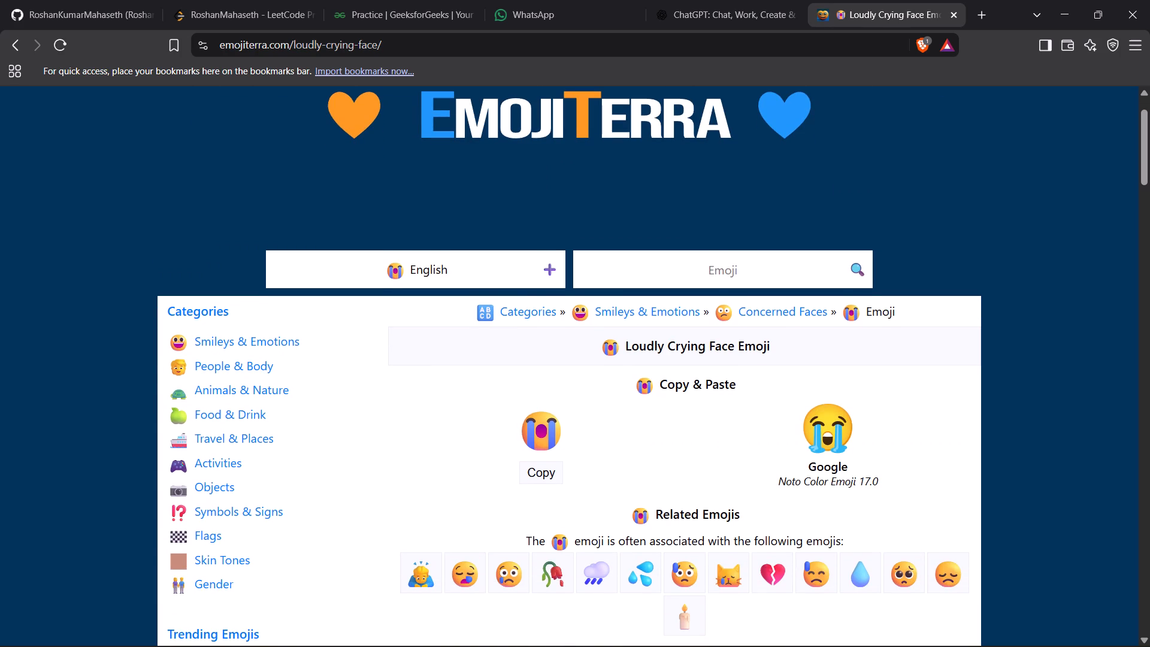
click(540, 477)
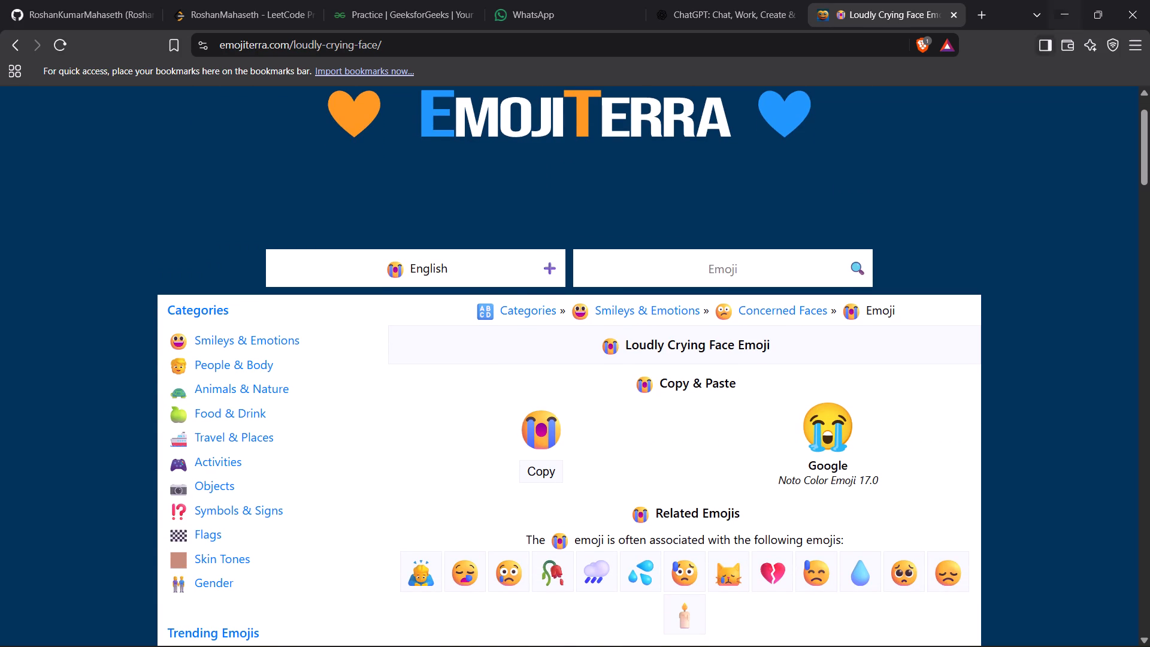
Return to CapCut and replace the caption's two emojis with two of the copied loudly crying emoji.
click(1050, 7)
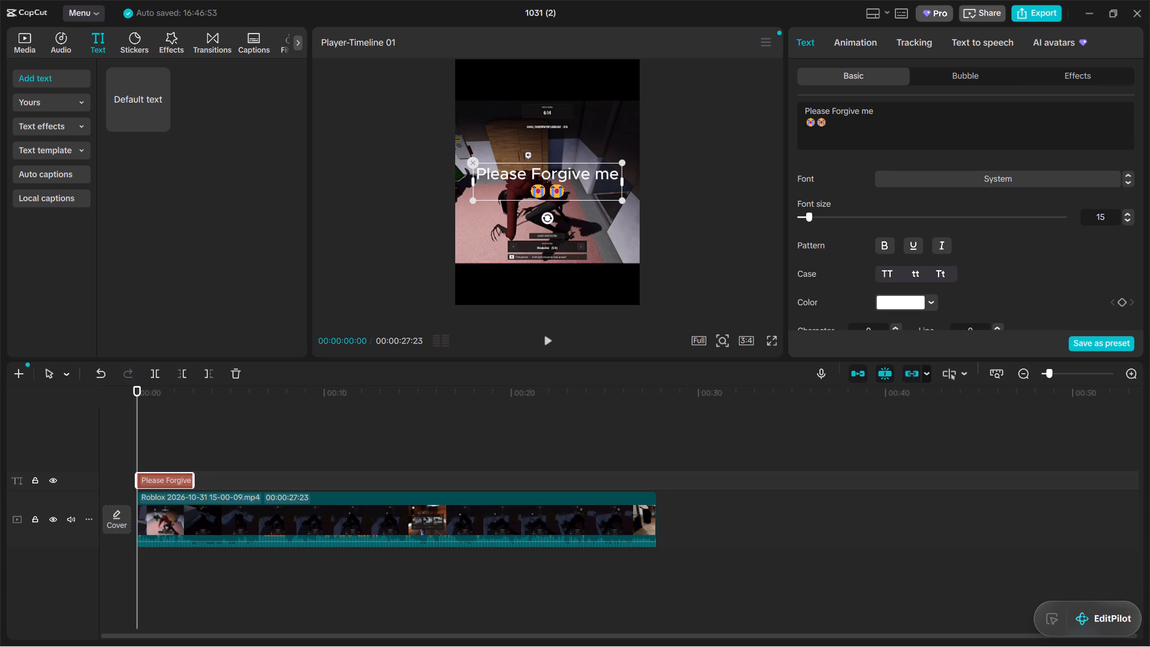
key(BackSpace)
key(BackSpace)
key(ctrl+v)
key(ctrl+v)
Shrink the caption slightly and move it up over the top edge of the gameplay picture.
drag(621, 202, 594, 189)
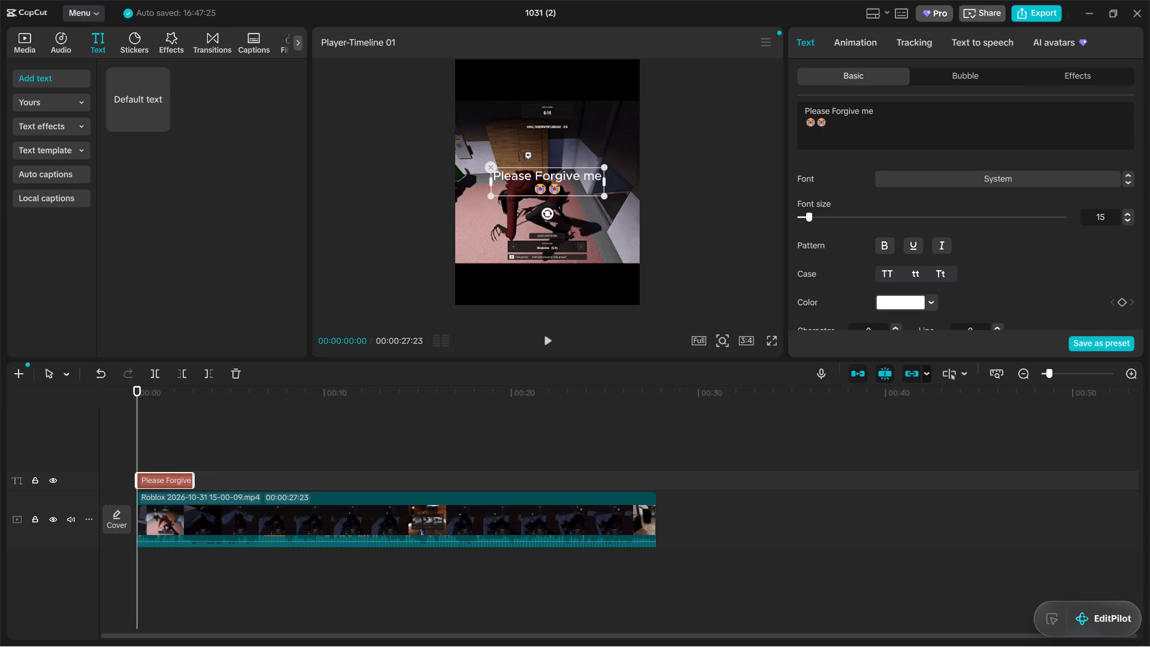
drag(547, 179, 539, 107)
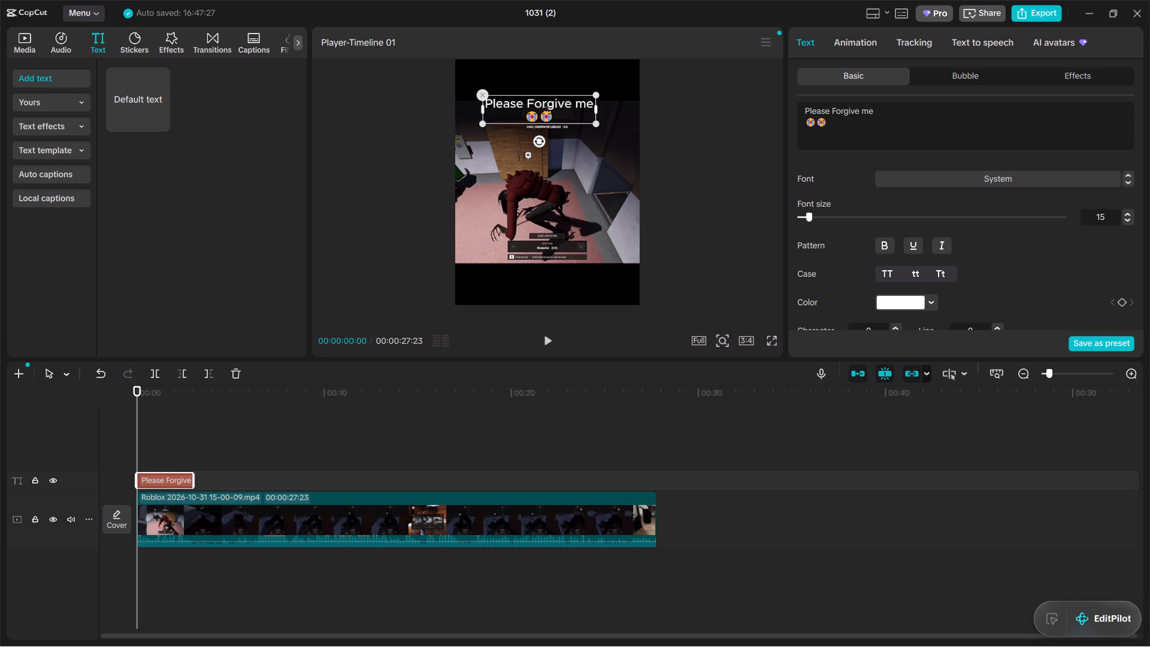
Make the caption bold and apply the third white-lettered preset style to it.
click(883, 246)
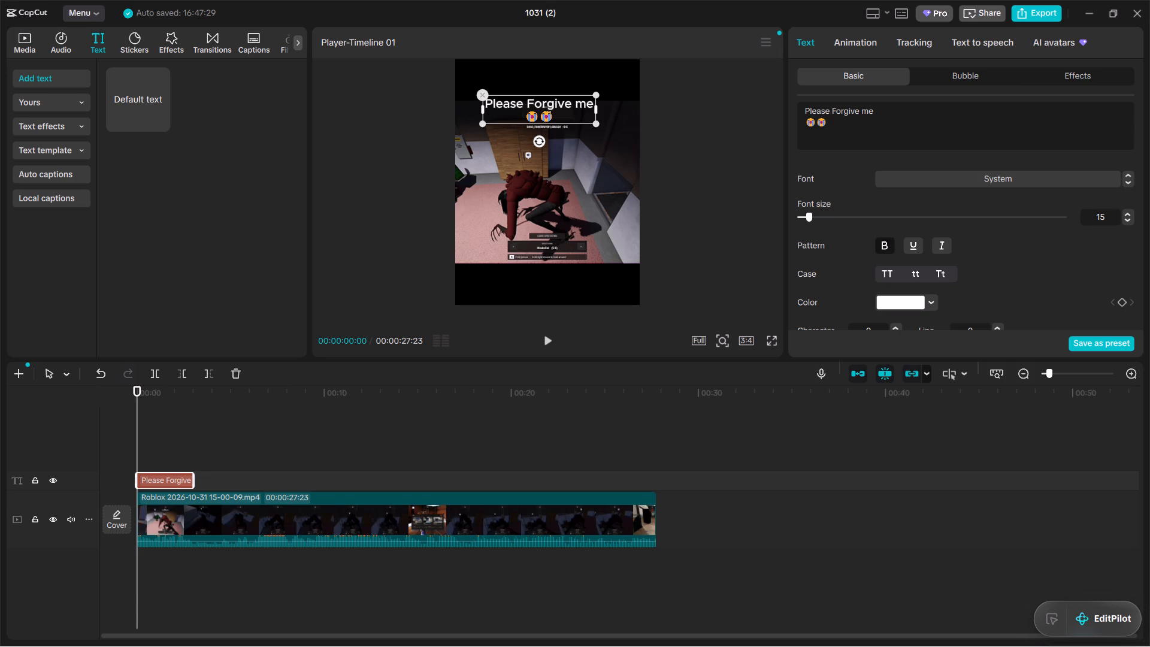
scroll(894, 243, down, 2)
click(921, 295)
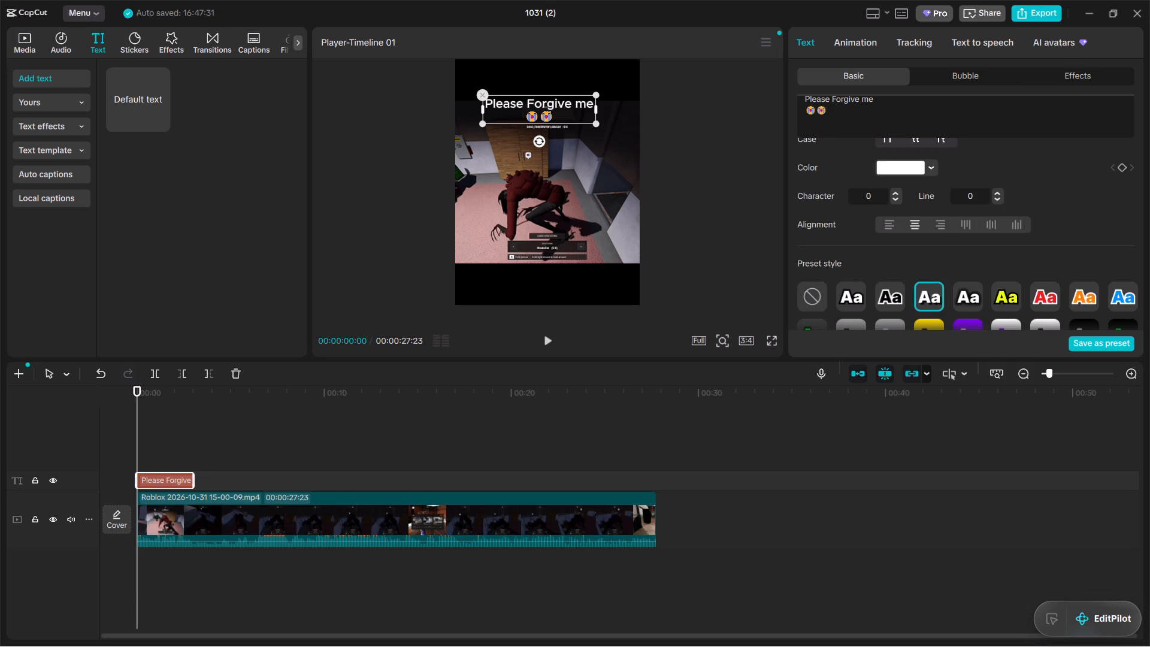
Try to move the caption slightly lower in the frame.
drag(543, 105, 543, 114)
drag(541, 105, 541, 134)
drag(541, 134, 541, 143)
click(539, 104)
Extend the caption on the timeline from the start to the end of the Roblox clip.
click(188, 476)
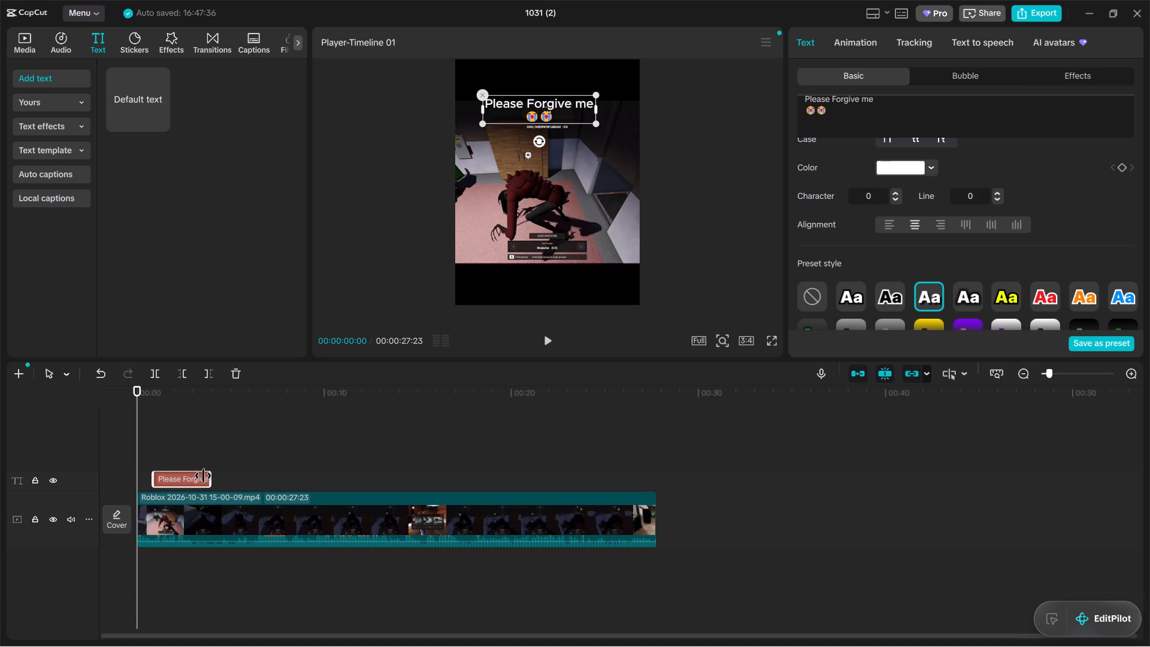
drag(192, 482, 193, 482)
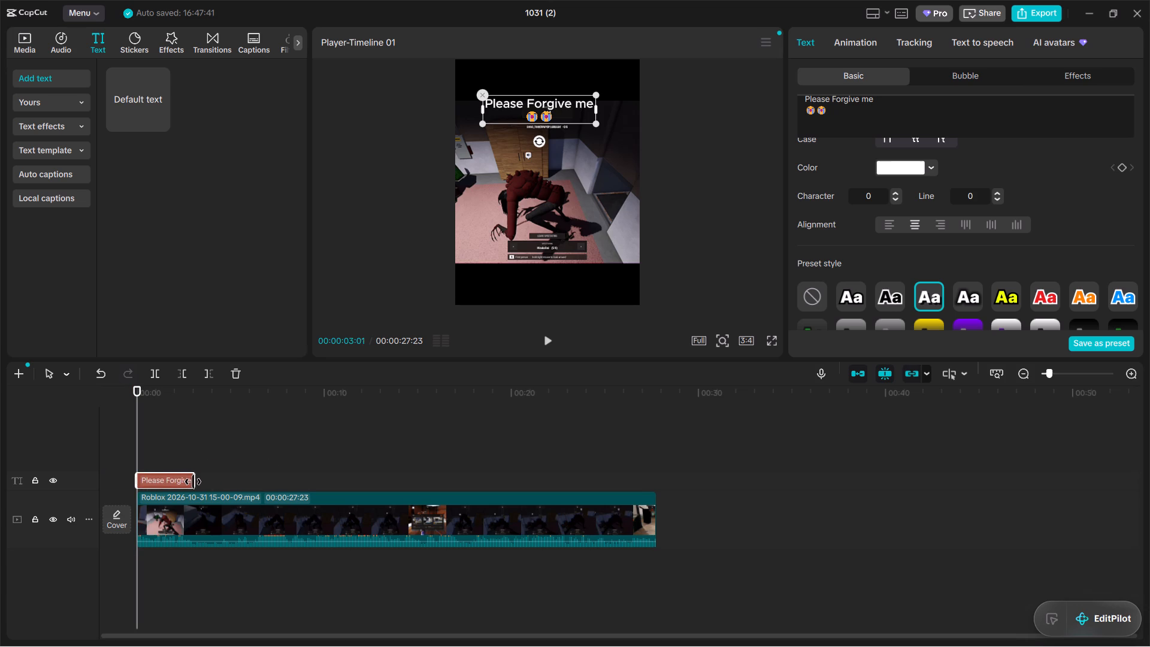
drag(193, 482, 655, 495)
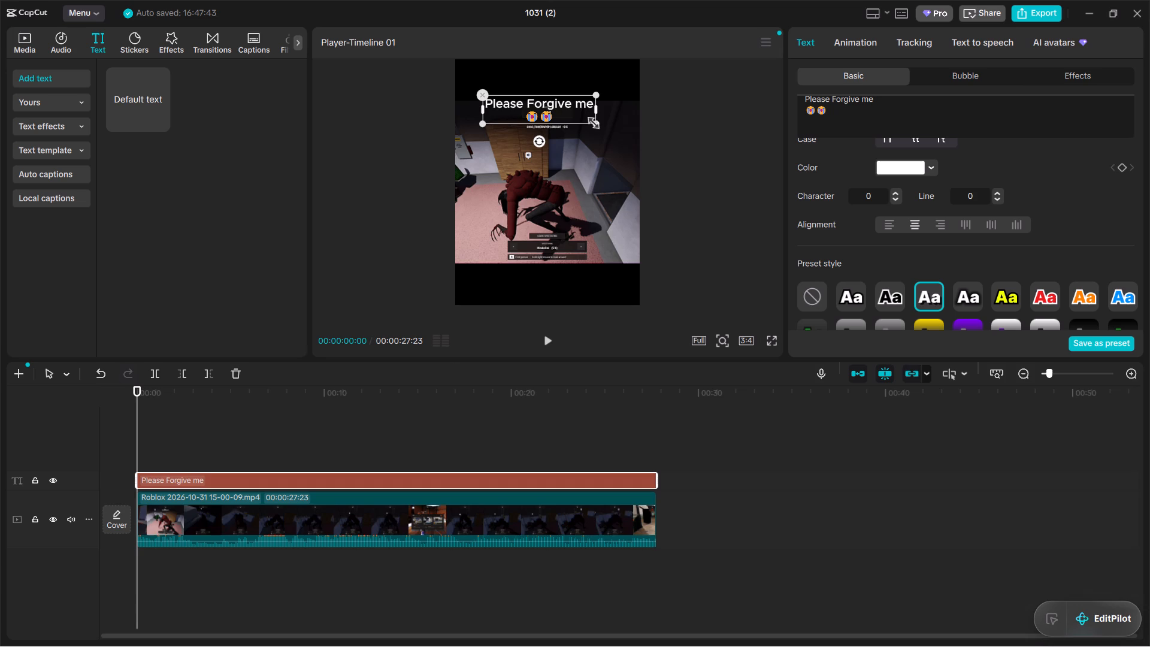
Enlarge the caption slightly, centre it over the upper part of the gameplay picture, and check it in full screen.
drag(592, 120, 593, 134)
drag(541, 104, 539, 115)
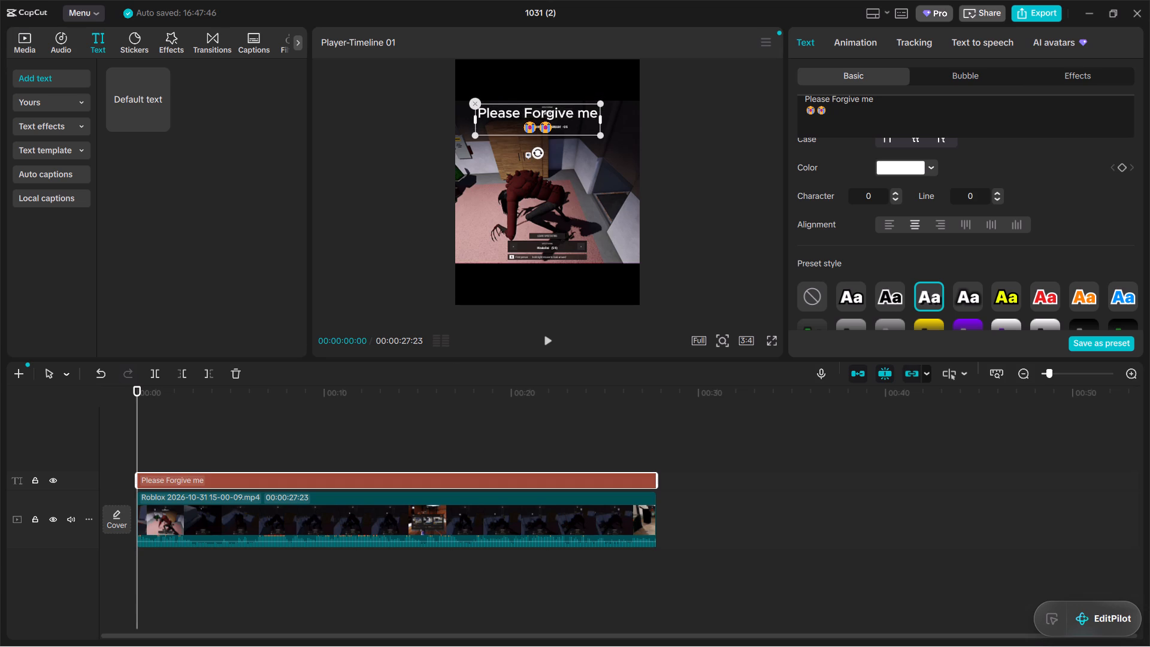
drag(539, 115, 542, 118)
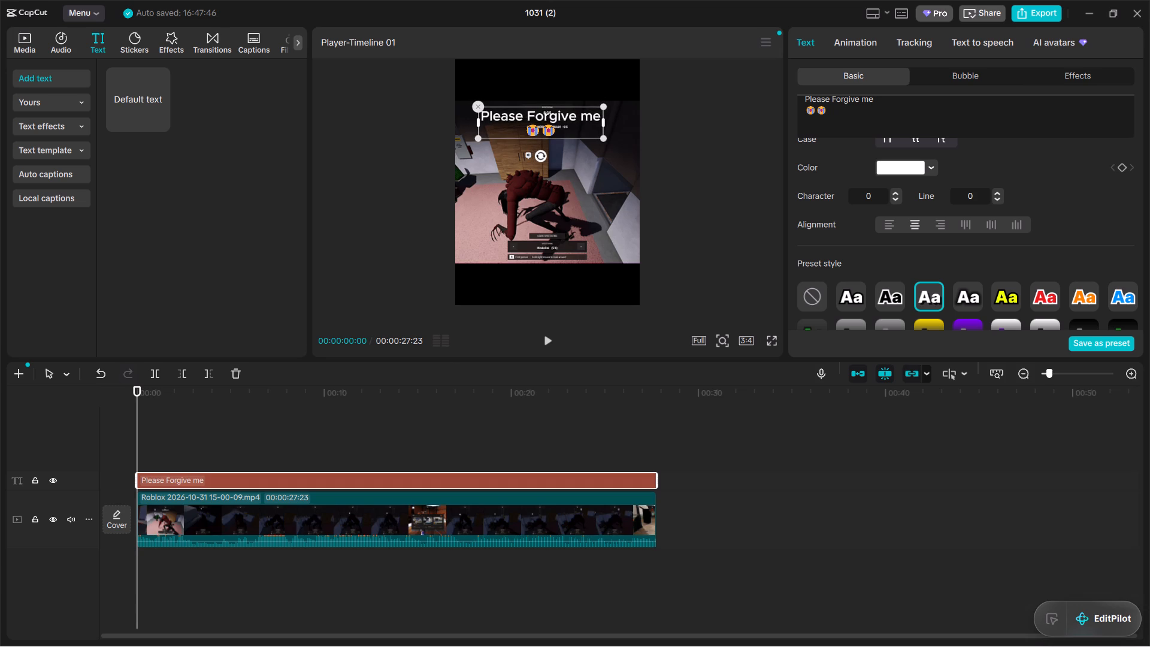
drag(542, 118, 547, 118)
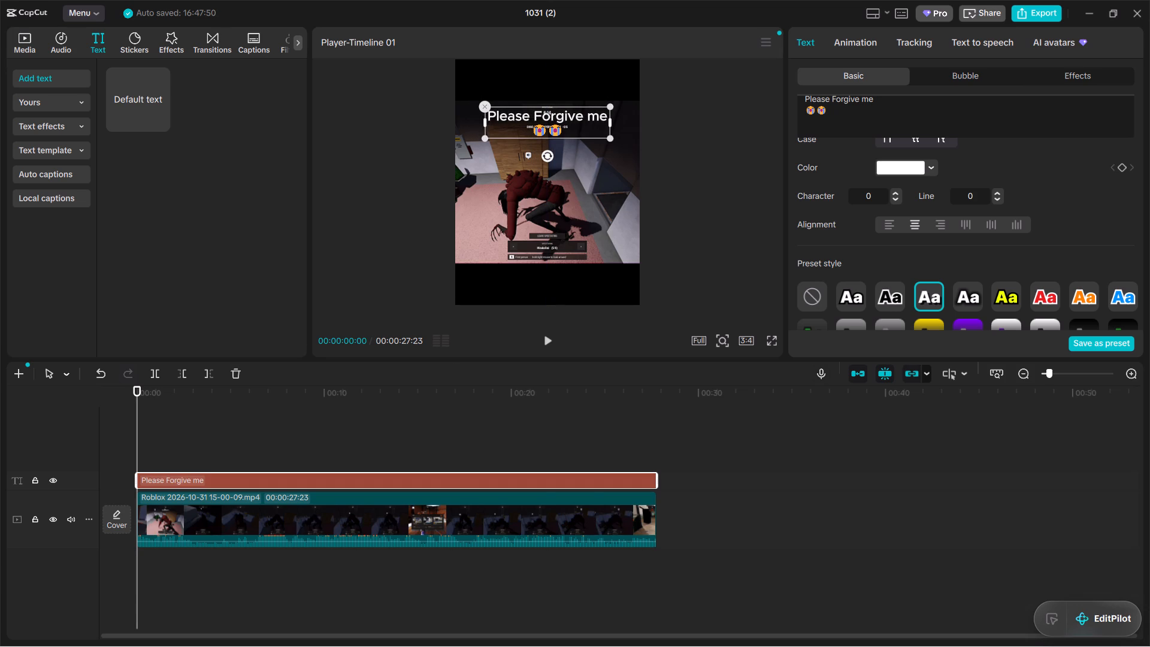
click(771, 341)
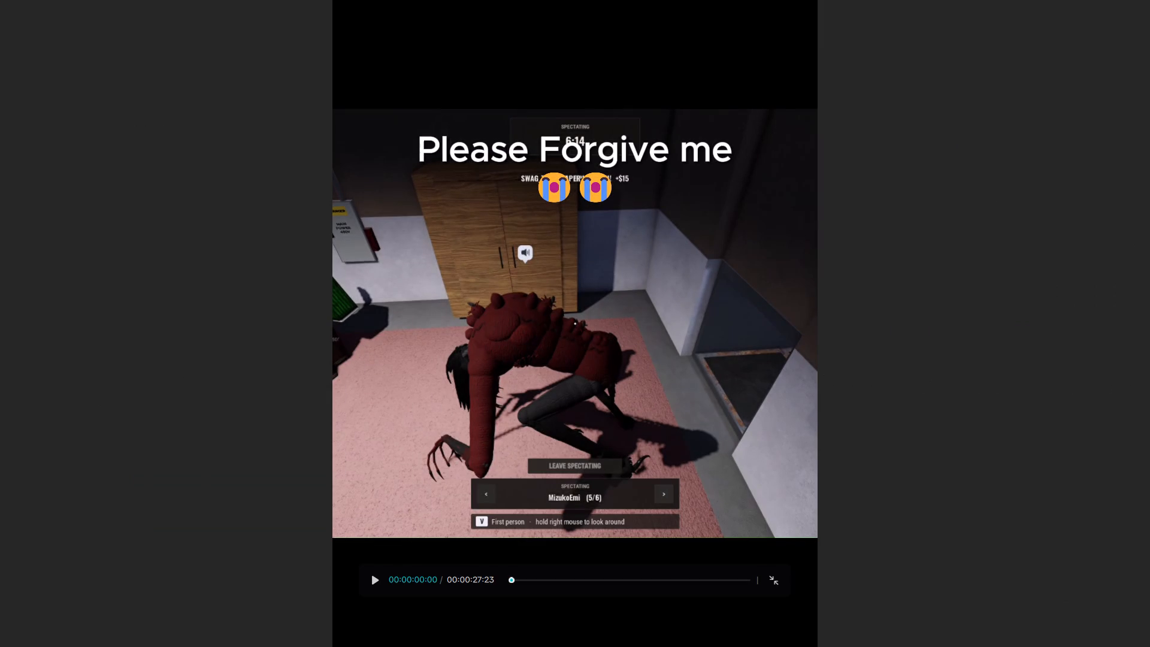
key(Escape)
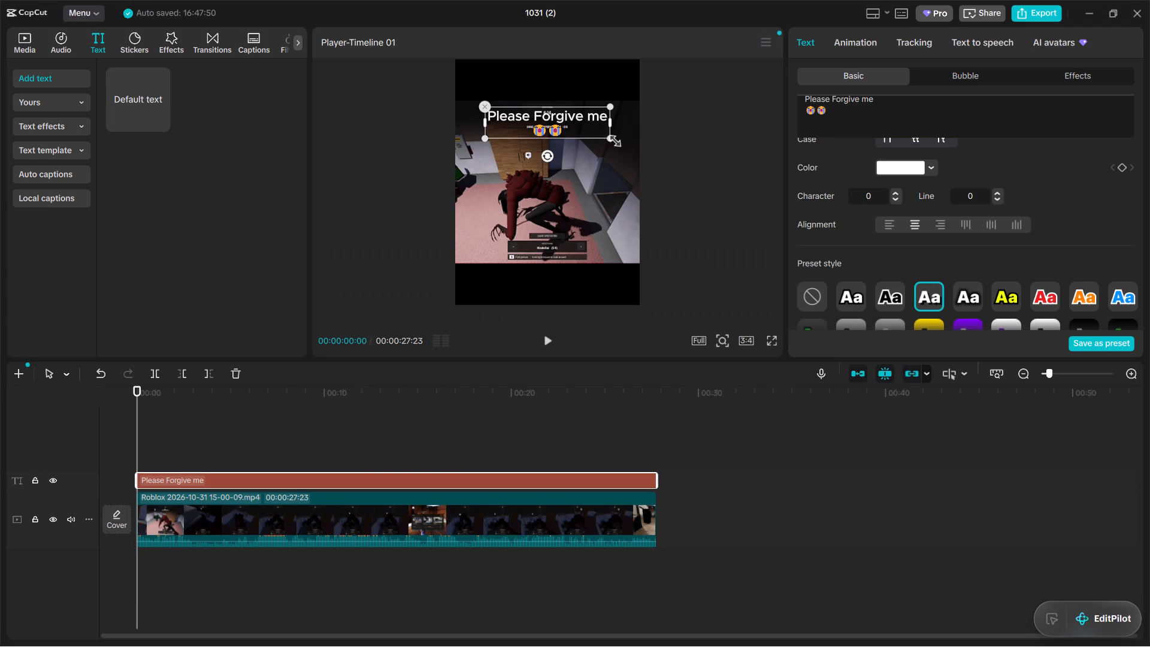
Shrink the caption around its centre and check its size in the full-screen preview.
drag(611, 138, 594, 117)
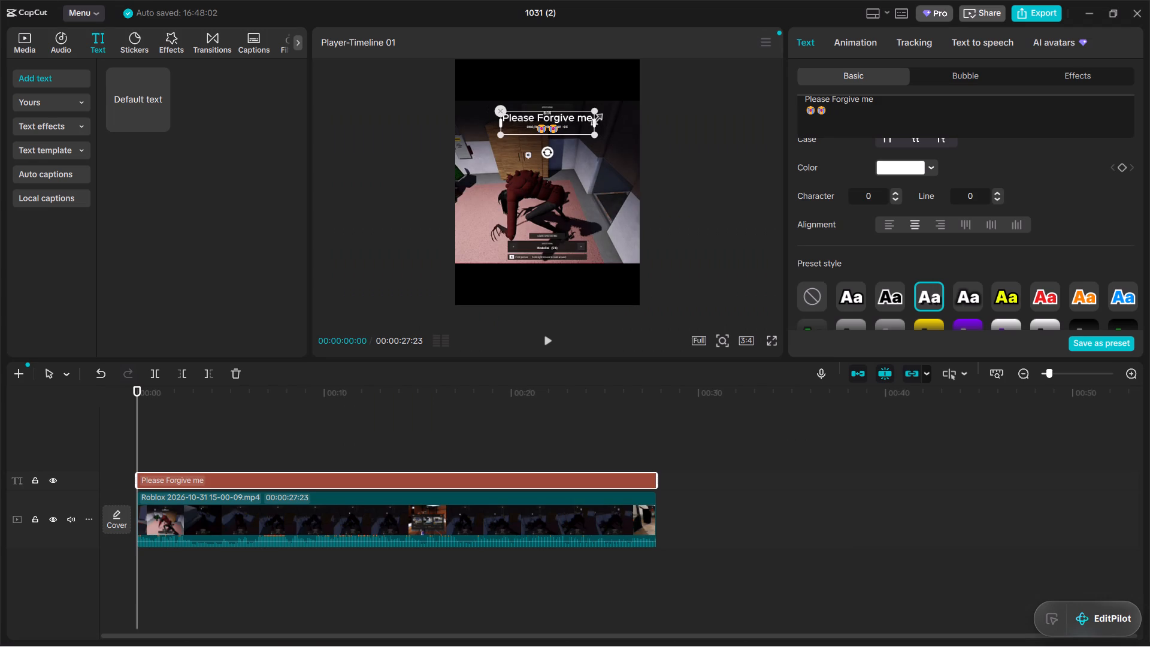
click(767, 338)
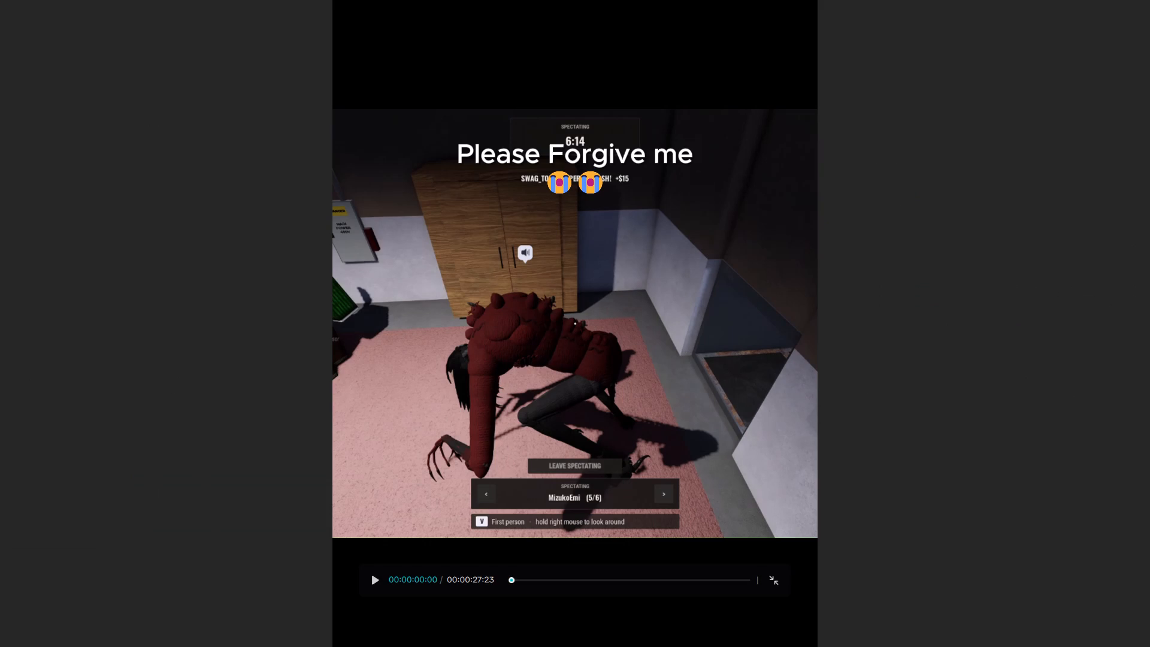
key(Escape)
Enclose the caption's first line in double quotation marks so it reads "Please Forgive me".
click(806, 99)
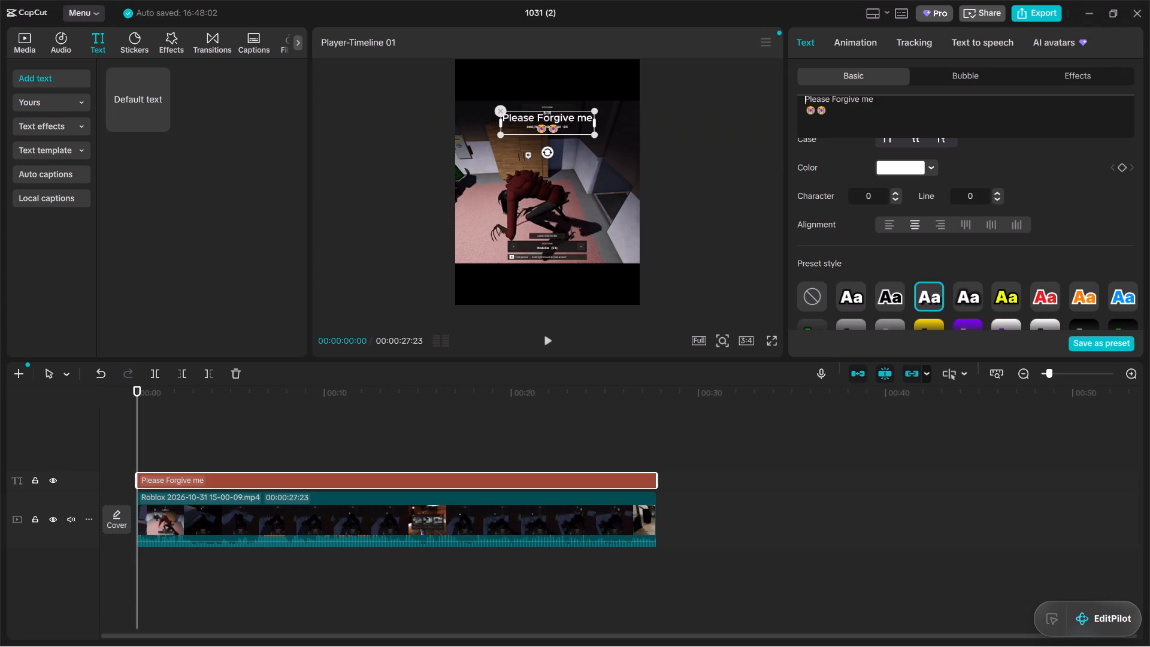
key(shift+quotedbl)
key(Right)
key(Right)
key(Right)
key(Right)
key(Right)
key(Right)
key(Right)
key(Right)
key(Right)
key(Right)
key(Right)
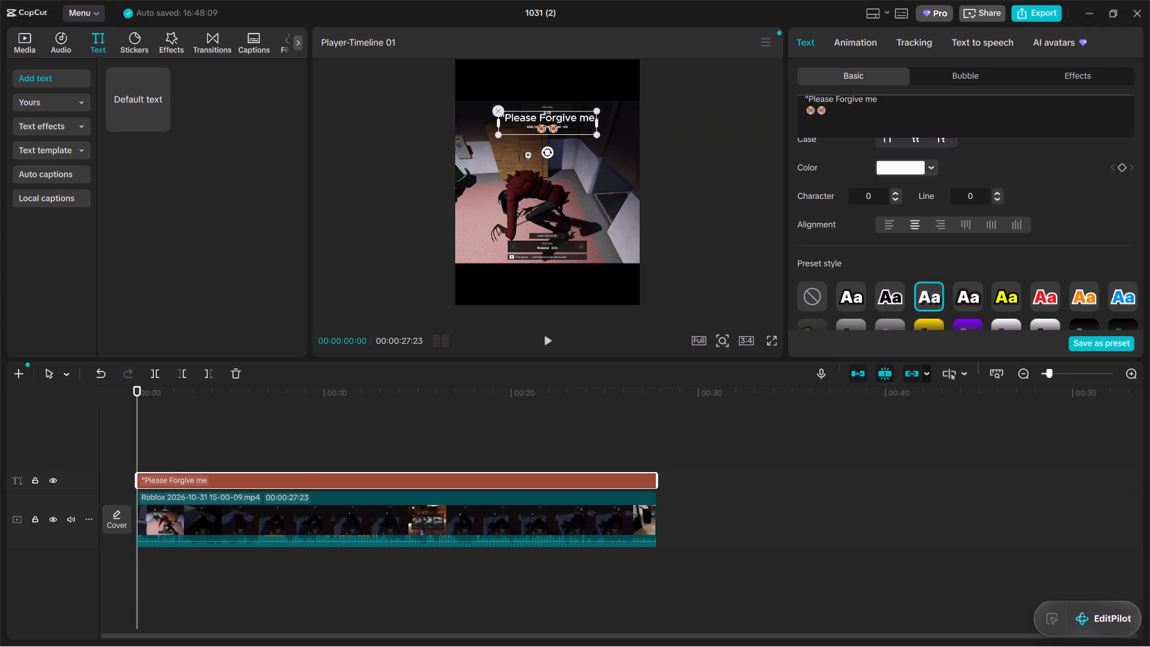
key(Right)
key(Right)
key(Right)
key(Right)
key(Right)
key(Right)
key(shift+quotedbl)
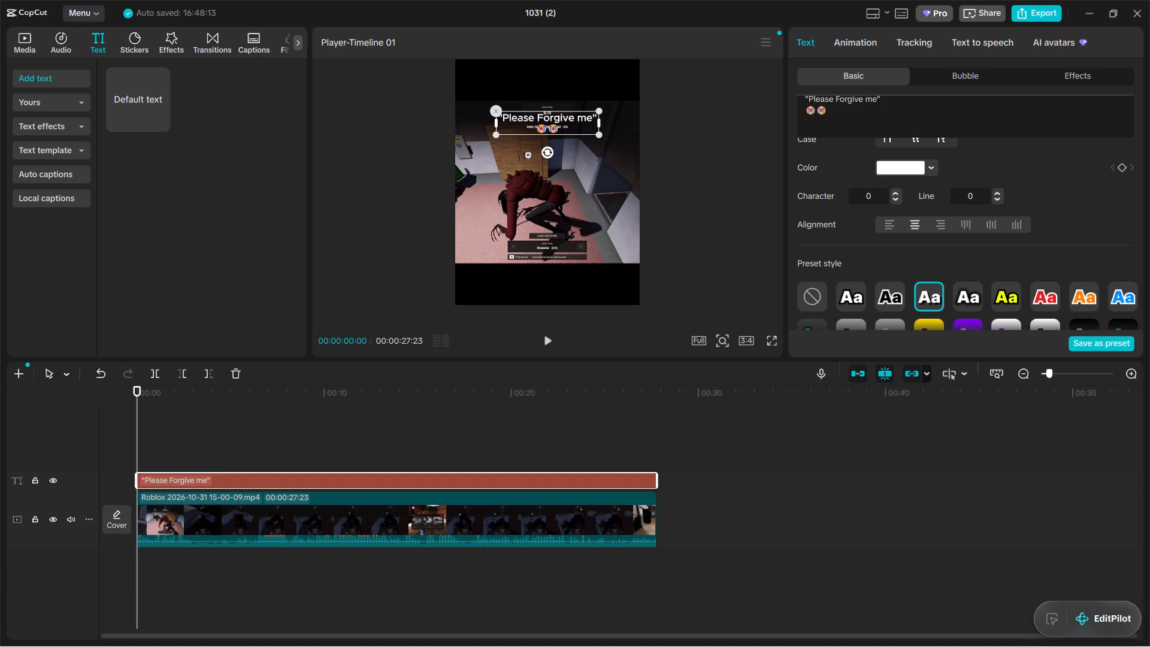
Move the caption up to straddle the gameplay picture's top edge, keeping it horizontally centred.
drag(538, 115, 538, 106)
drag(542, 125, 540, 115)
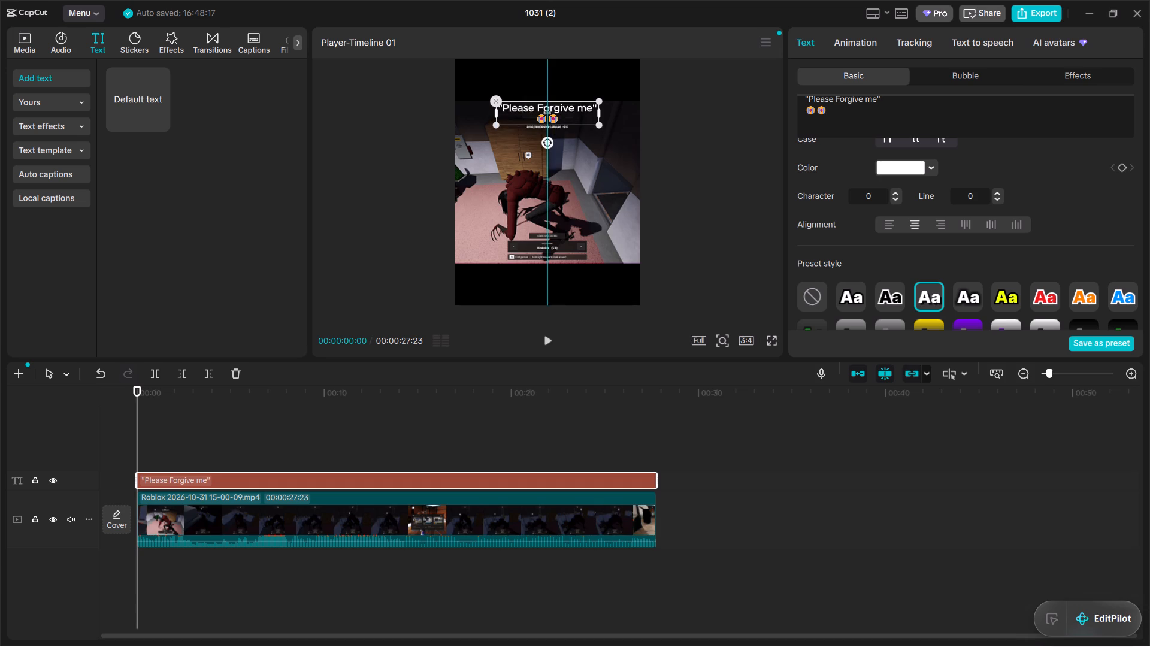
drag(540, 115, 538, 108)
click(538, 108)
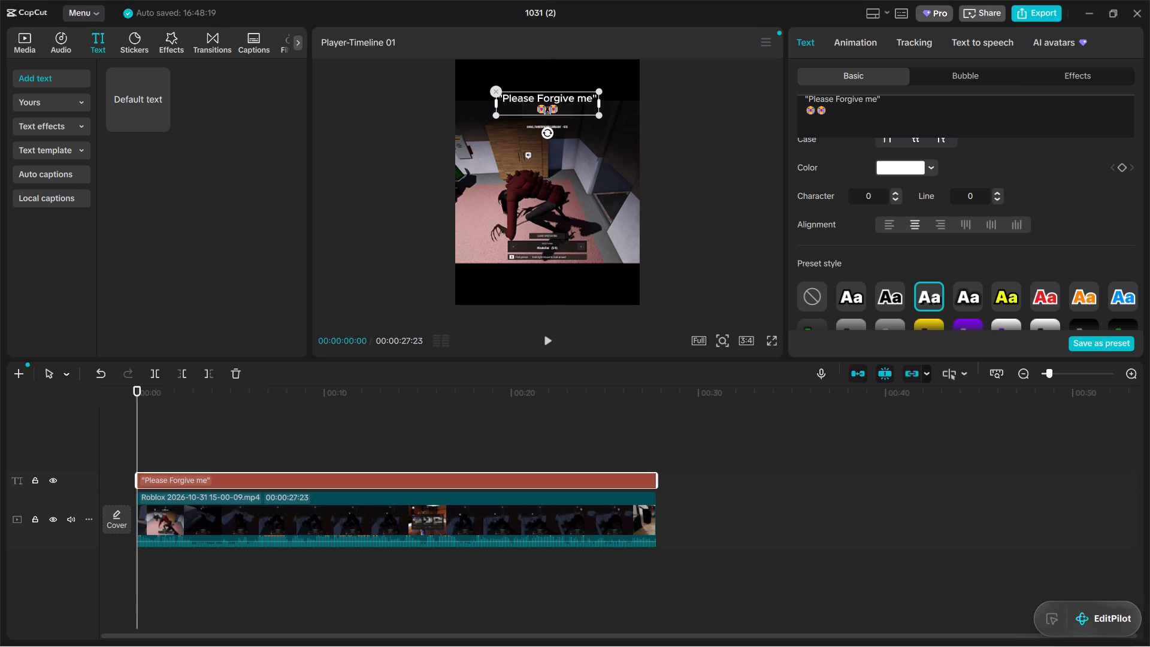
Play the captioned video in the full-screen preview to review it.
click(771, 346)
click(679, 499)
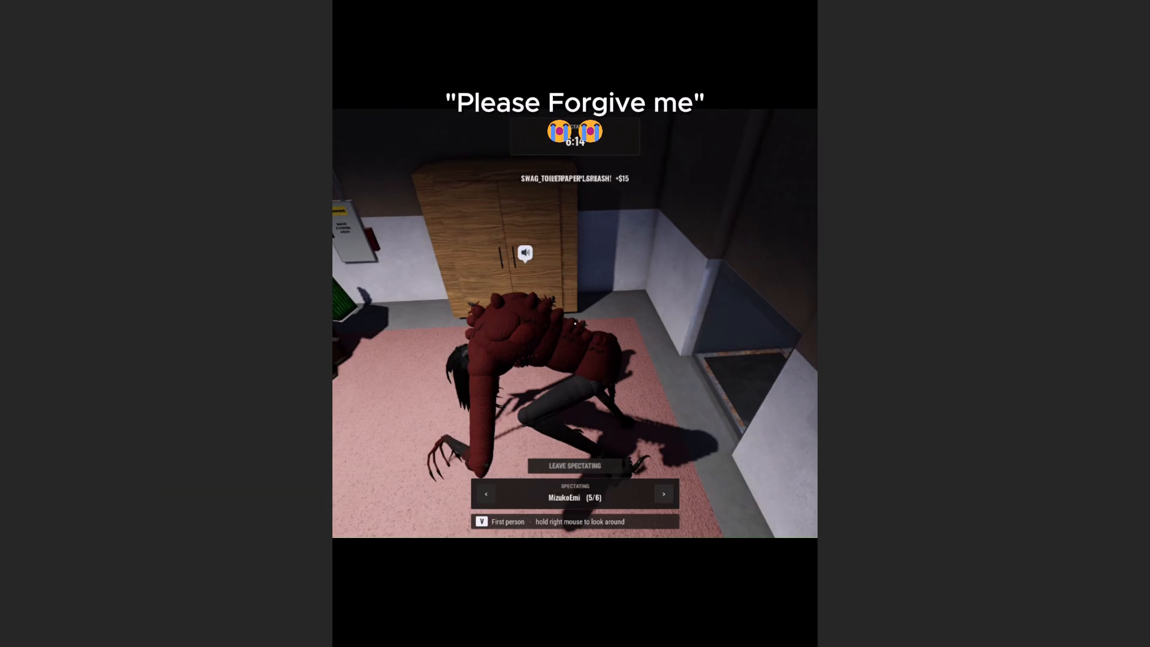
key(space)
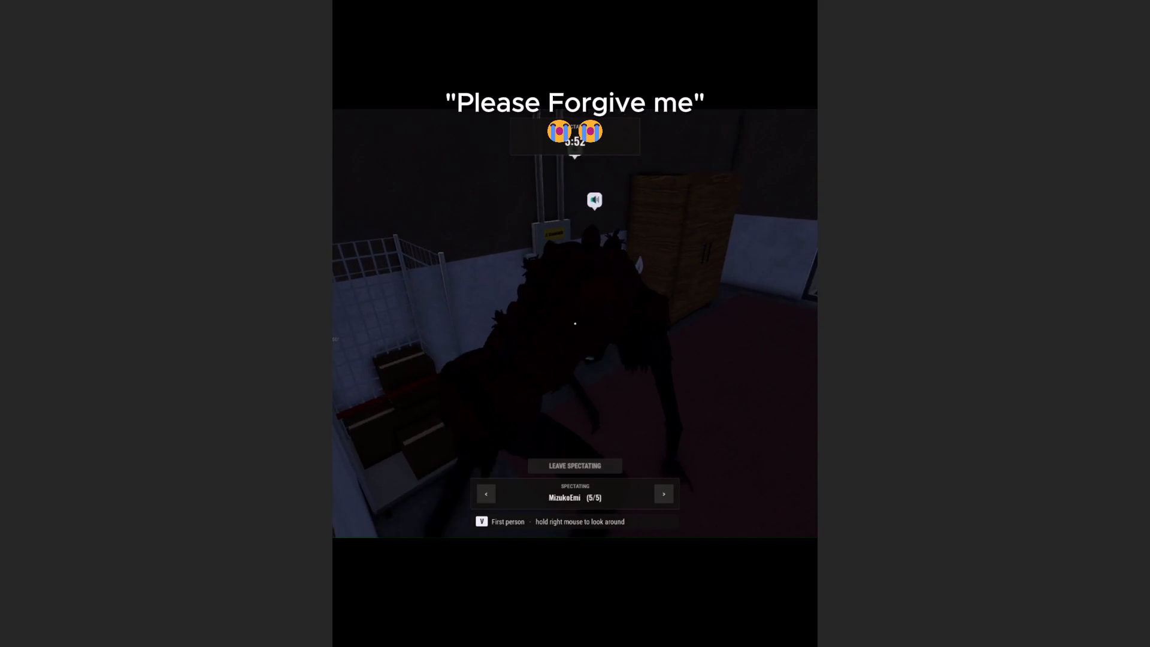
Stop the preview and replace the caption's text and emojis with "Bro Literally Forgive him", enclosed in double quotation marks.
key(Escape)
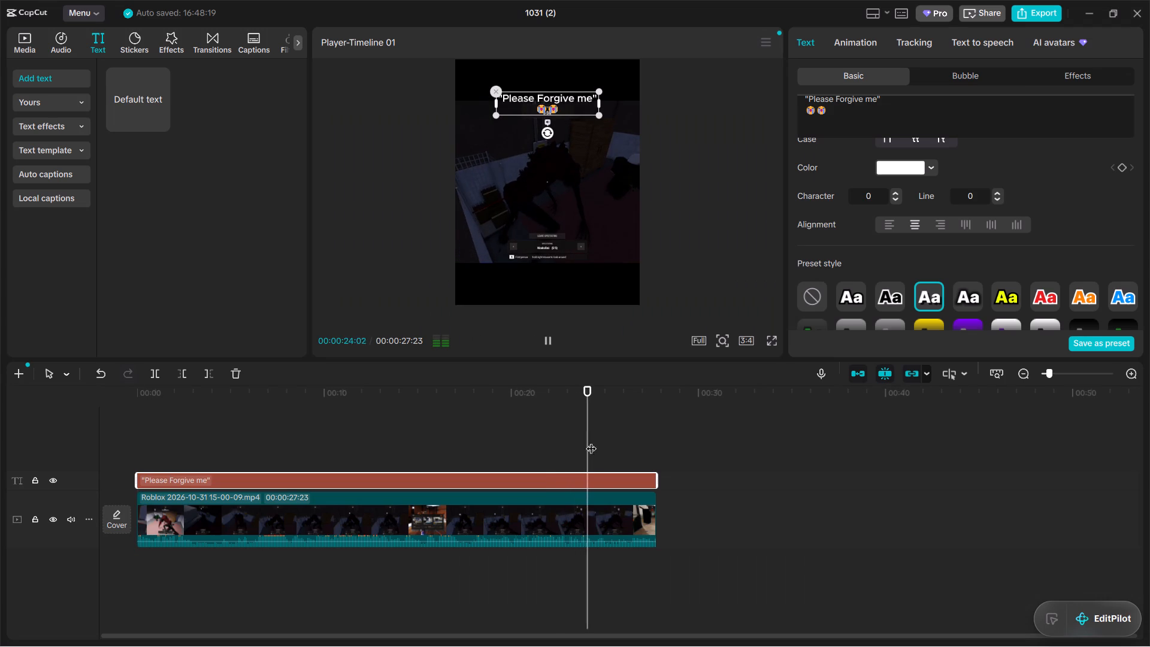
key(space)
click(840, 114)
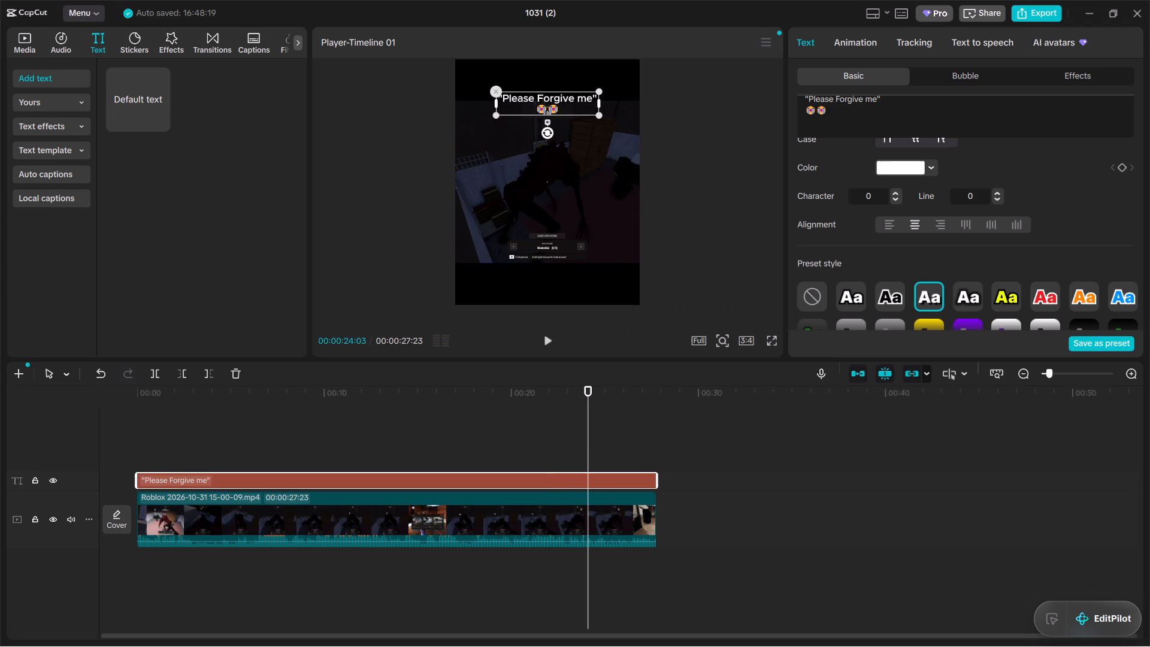
key(BackSpace)
key(BackSpace)
key(BackSpace)
key(BackSpace)
key(BackSpace)
key(BackSpace)
key(BackSpace)
key(BackSpace)
key(BackSpace)
key(BackSpace)
key(BackSpace)
key(BackSpace)
key(BackSpace)
key(BackSpace)
key(BackSpace)
key(BackSpace)
key(BackSpace)
key(BackSpace)
key(BackSpace)
key(BackSpace)
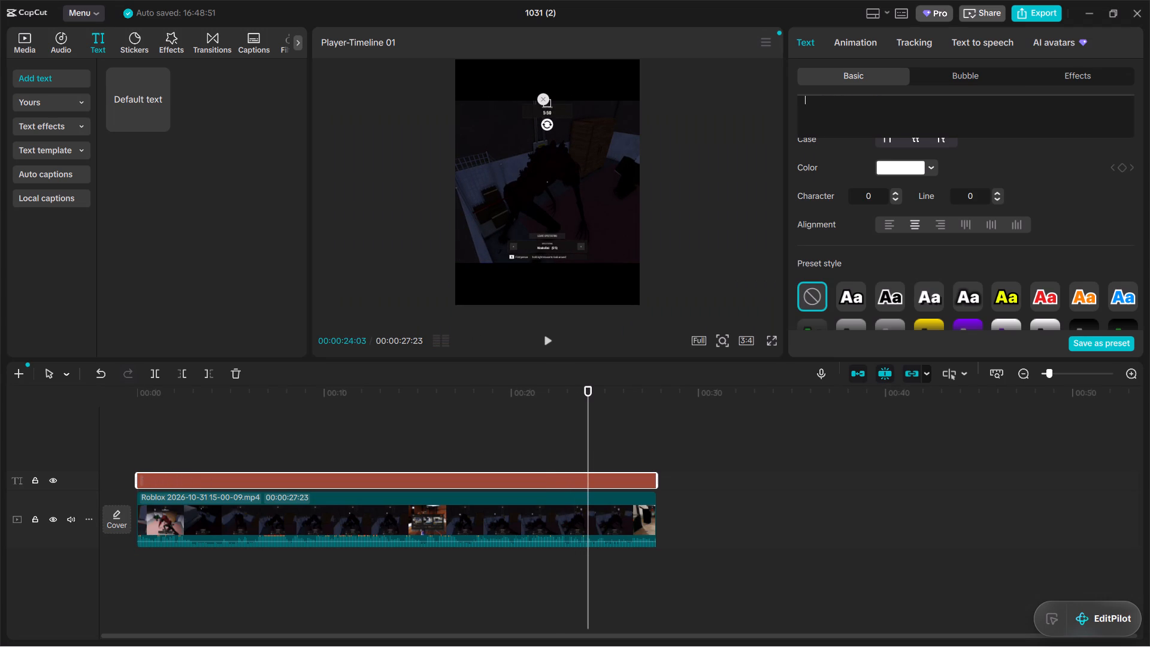
scroll(982, 247, up, 3)
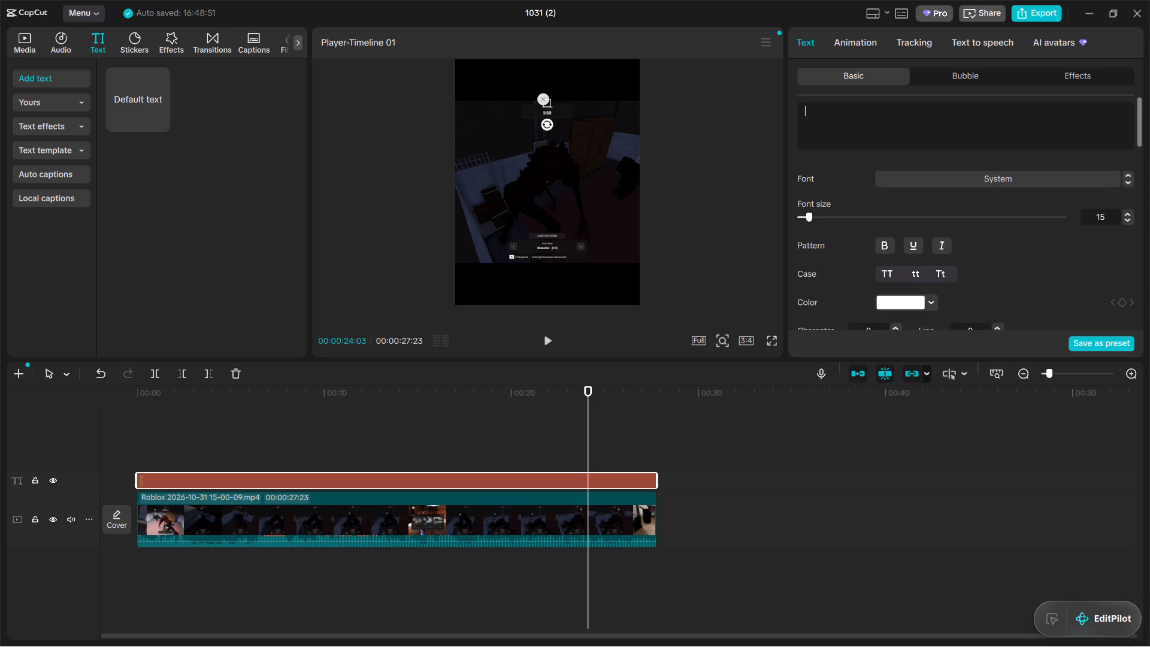
key(shift+quotedbl)
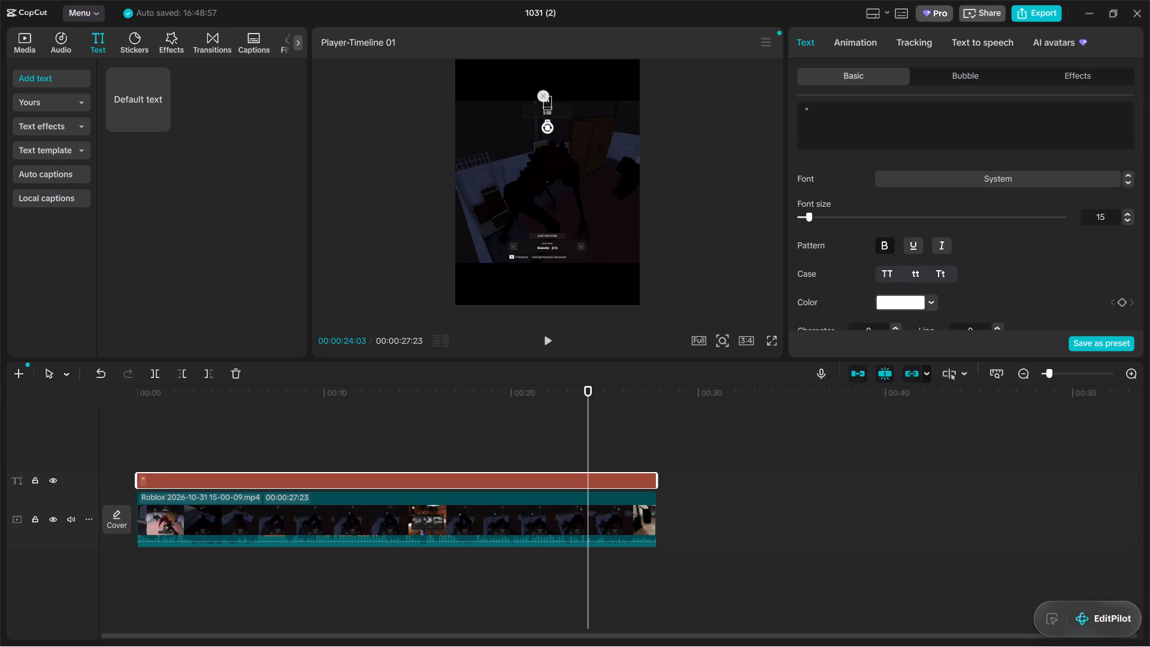
text(Bro l)
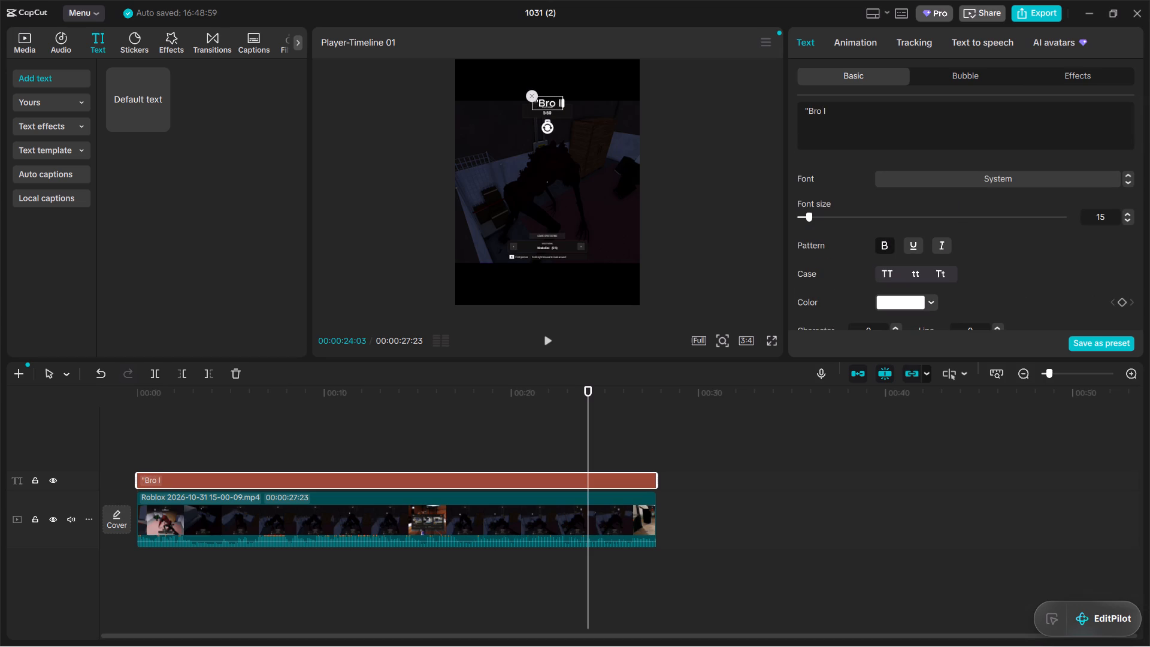
key(BackSpace)
text(Li)
text(terally)
key(space)
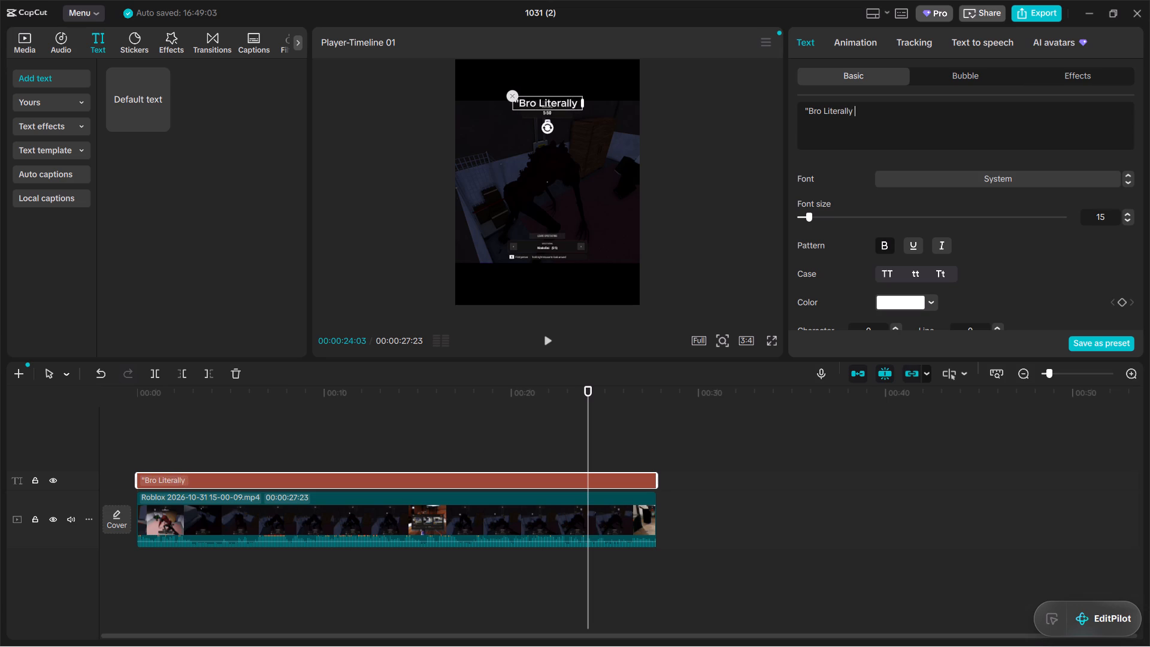
text(For)
text(give m)
key(BackSpace)
text(him)
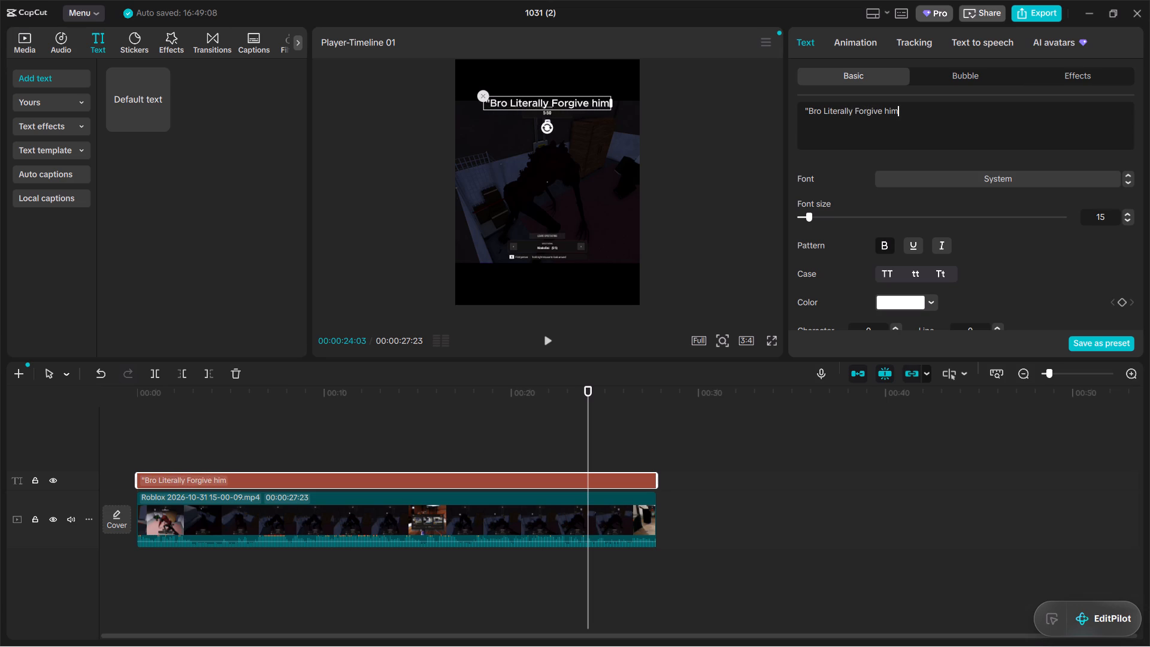
key(shift+quotedbl)
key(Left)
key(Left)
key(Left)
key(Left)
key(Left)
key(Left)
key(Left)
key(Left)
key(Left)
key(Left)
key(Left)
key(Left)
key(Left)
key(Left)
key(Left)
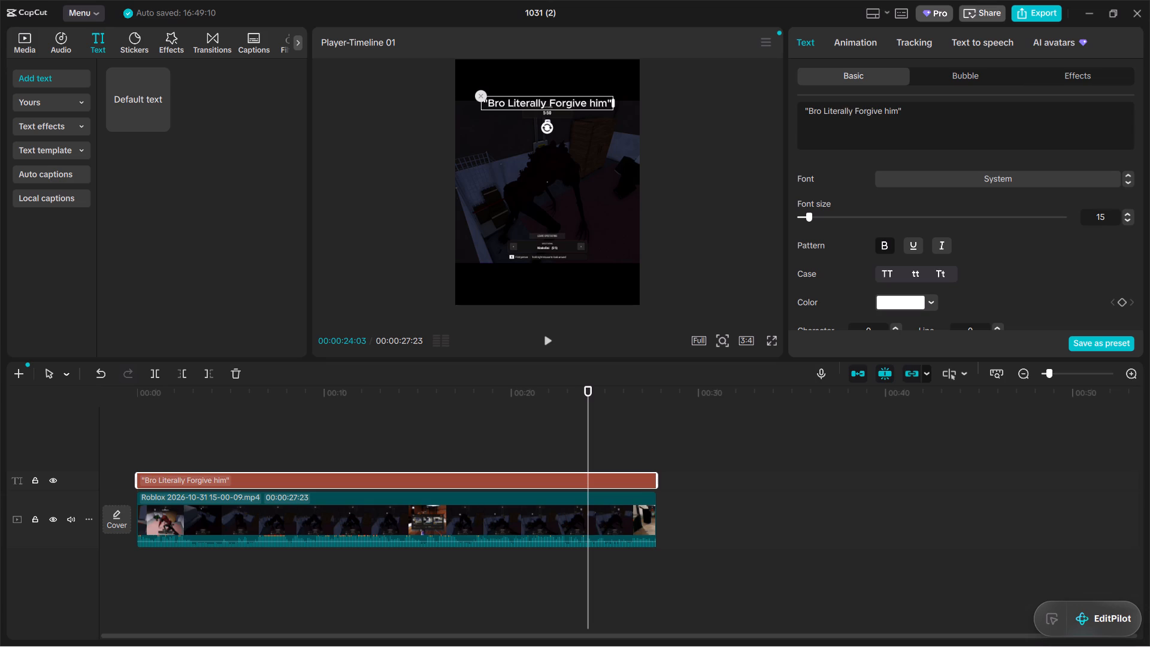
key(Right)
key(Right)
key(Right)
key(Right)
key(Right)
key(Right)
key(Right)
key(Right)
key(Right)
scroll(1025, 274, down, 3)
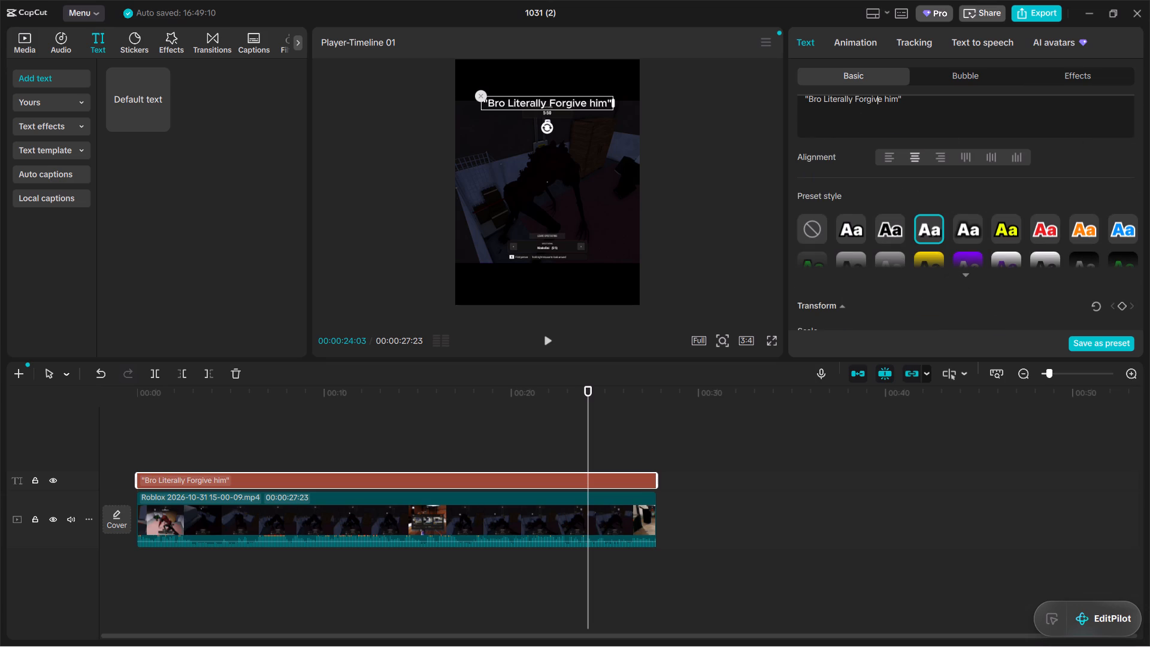
Play the recaptioned video from the start in the full-screen preview, and replay its opening seconds in the normal player.
click(767, 339)
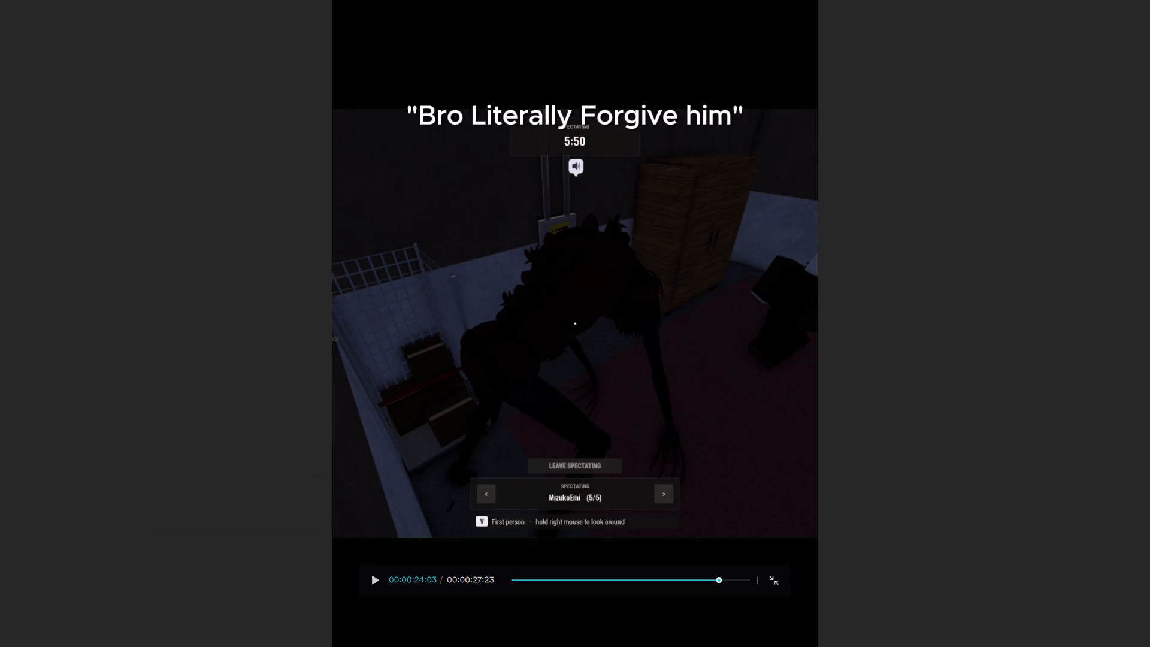
key(Escape)
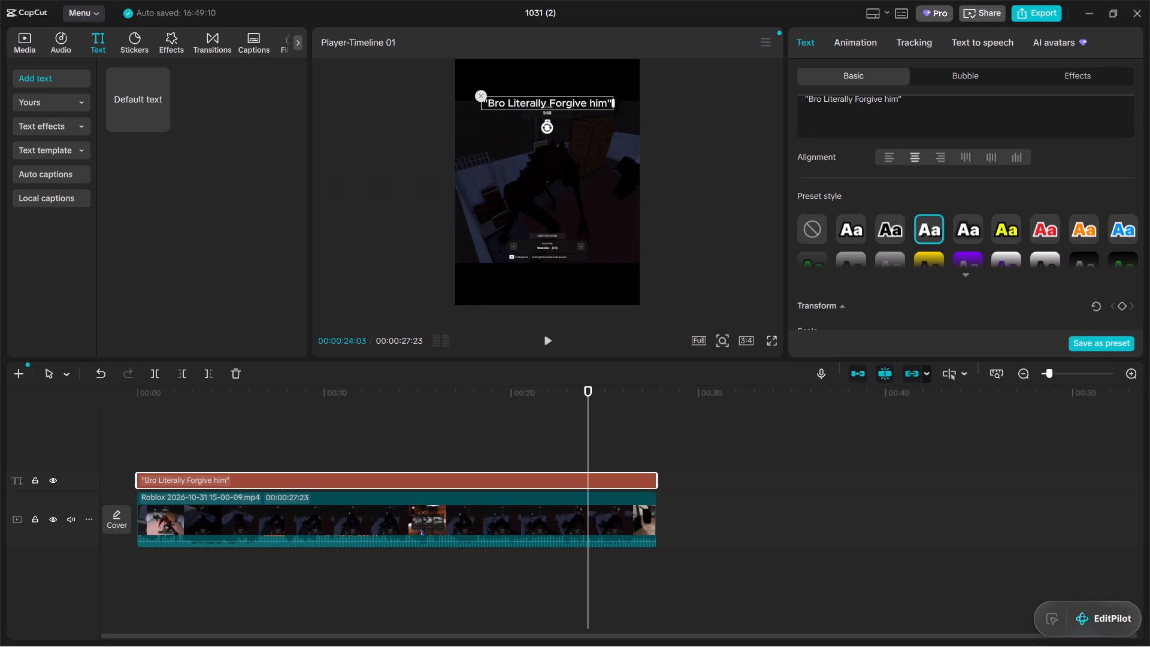
key(space)
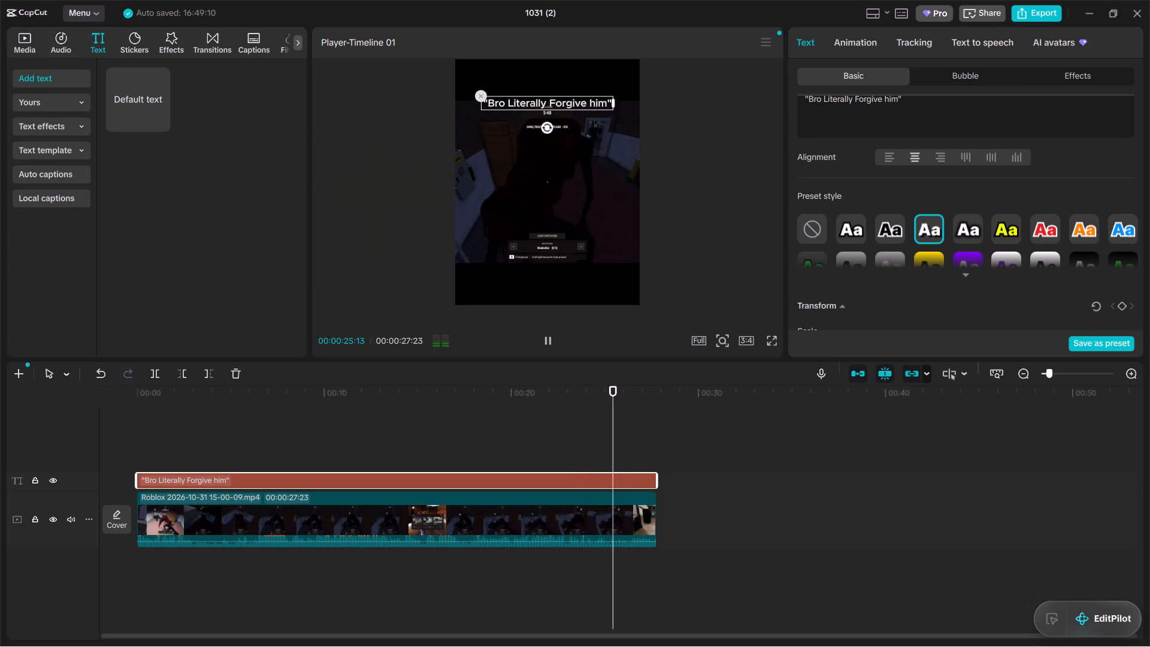
drag(611, 409, 126, 394)
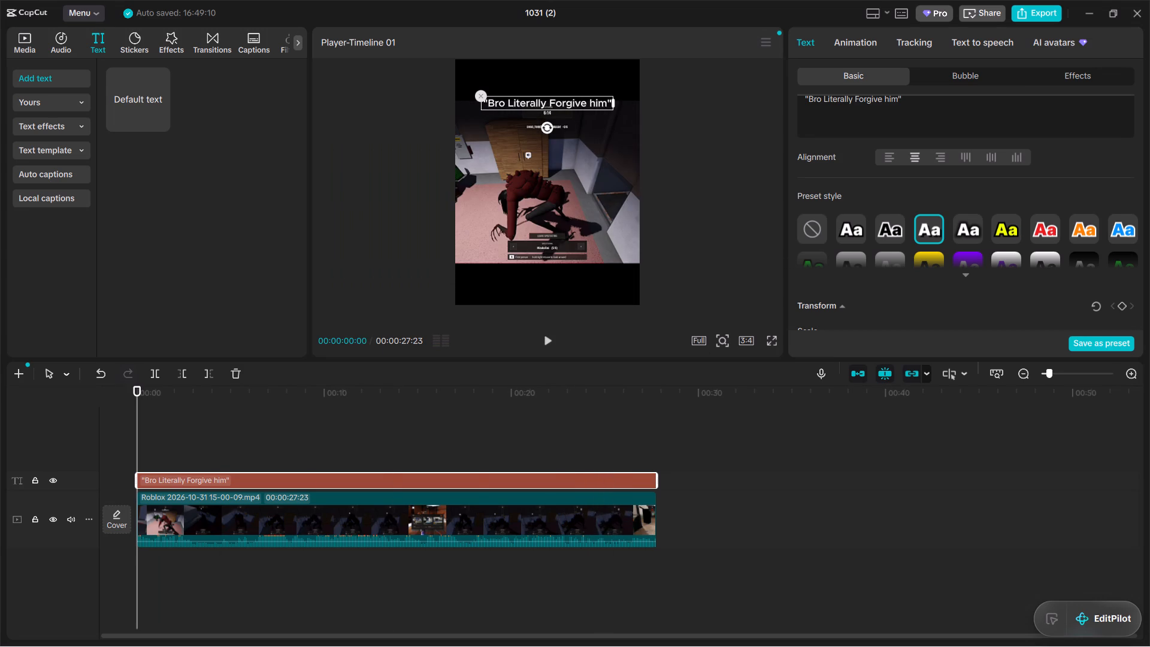
click(774, 343)
key(space)
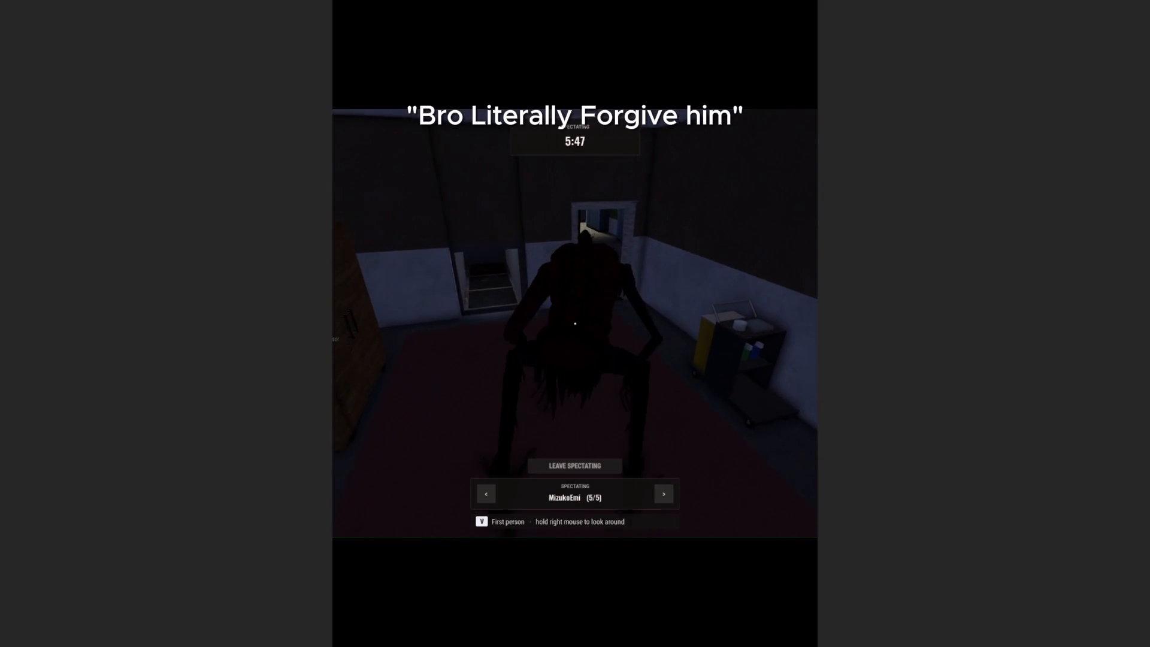
key(Escape)
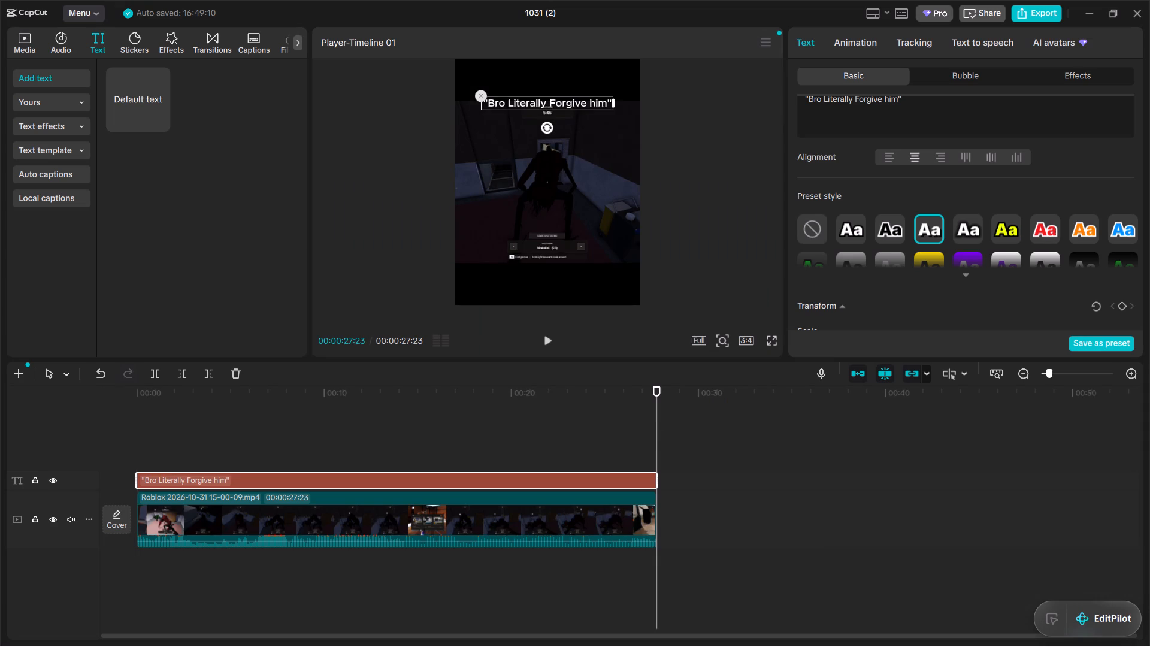
drag(658, 406, 51, 511)
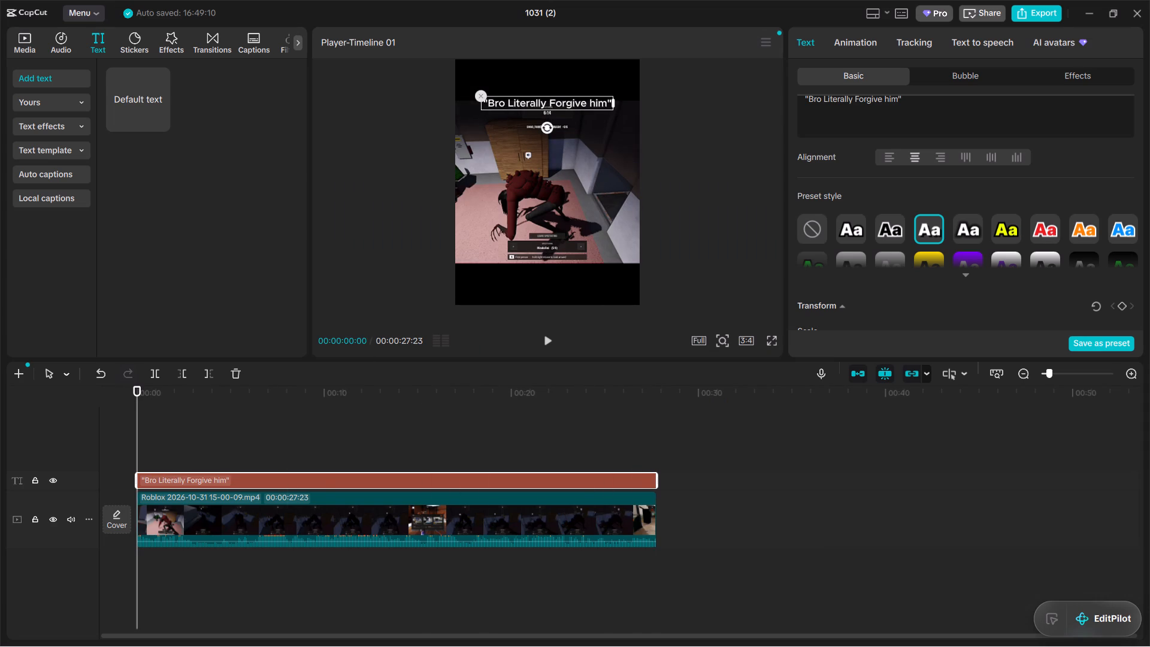
click(550, 340)
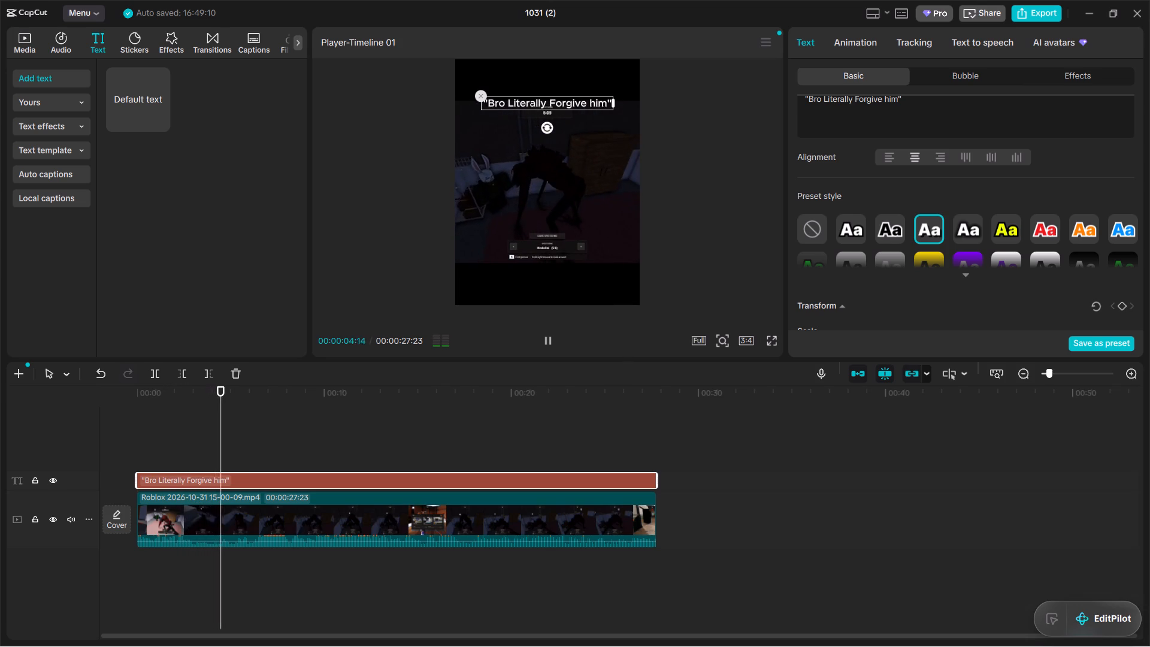
click(546, 334)
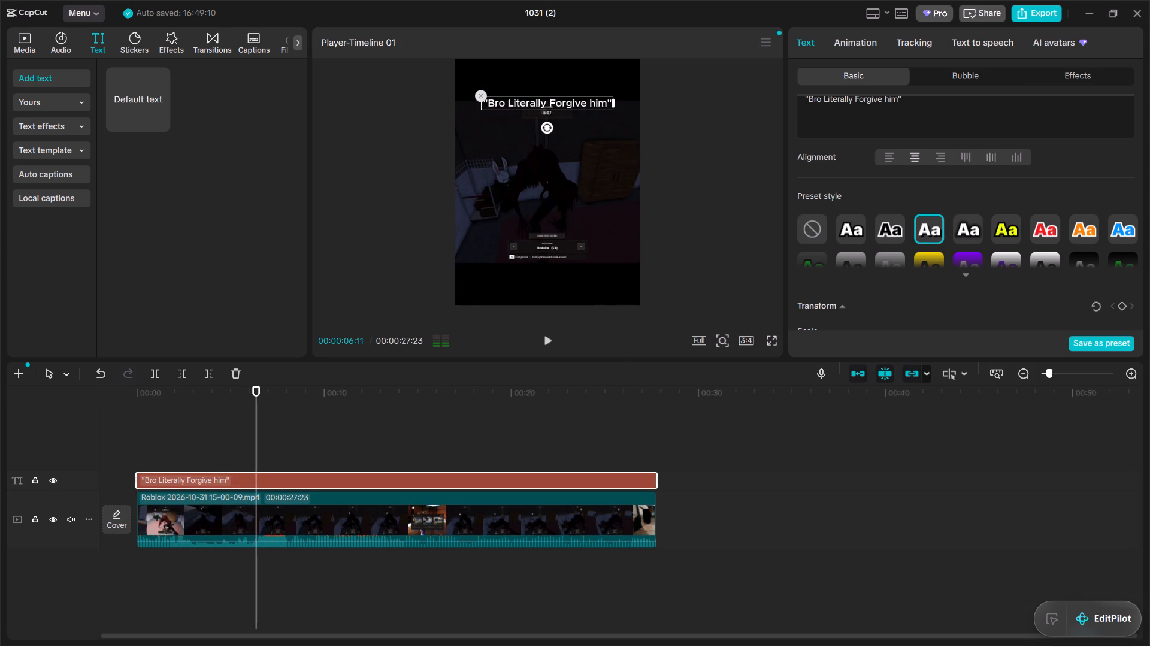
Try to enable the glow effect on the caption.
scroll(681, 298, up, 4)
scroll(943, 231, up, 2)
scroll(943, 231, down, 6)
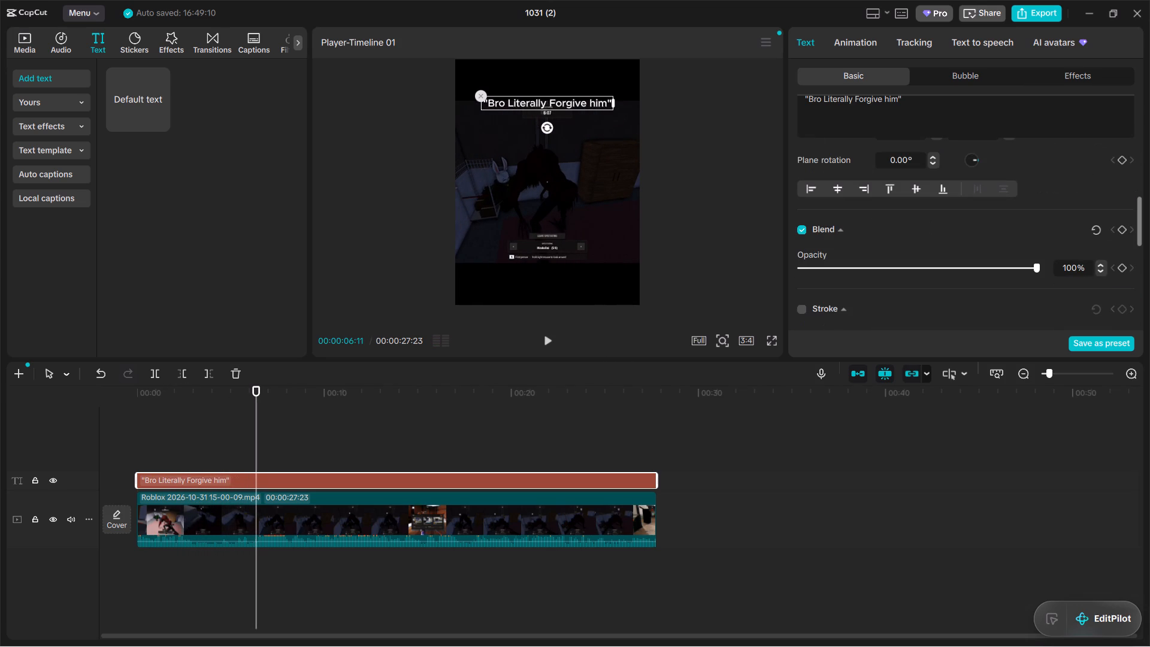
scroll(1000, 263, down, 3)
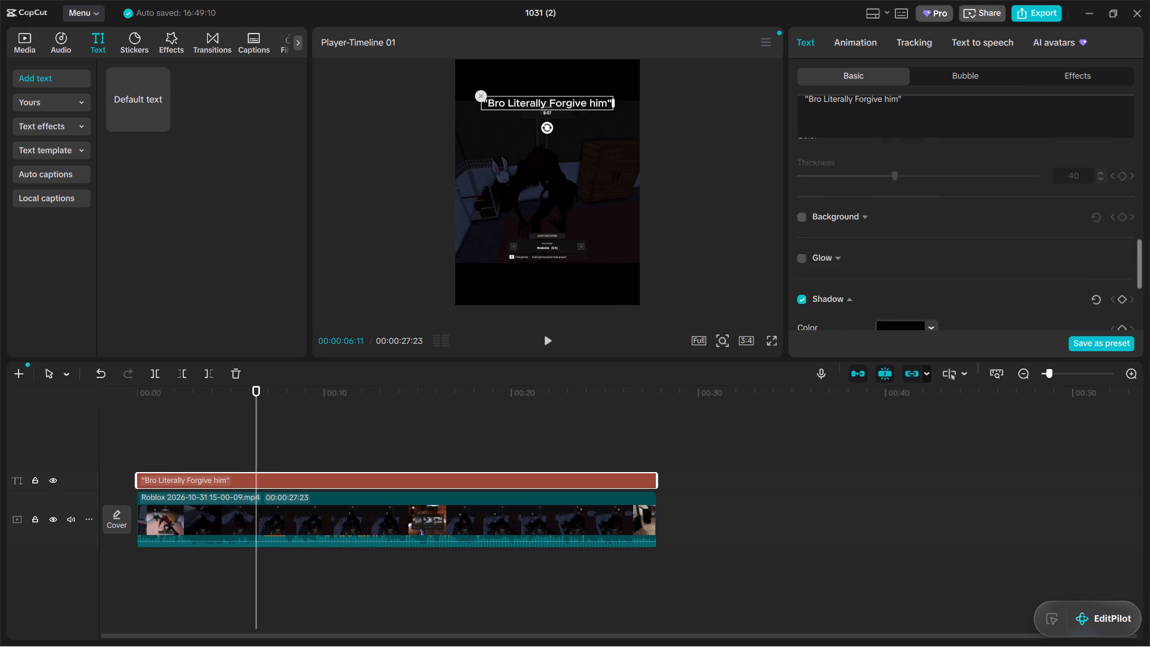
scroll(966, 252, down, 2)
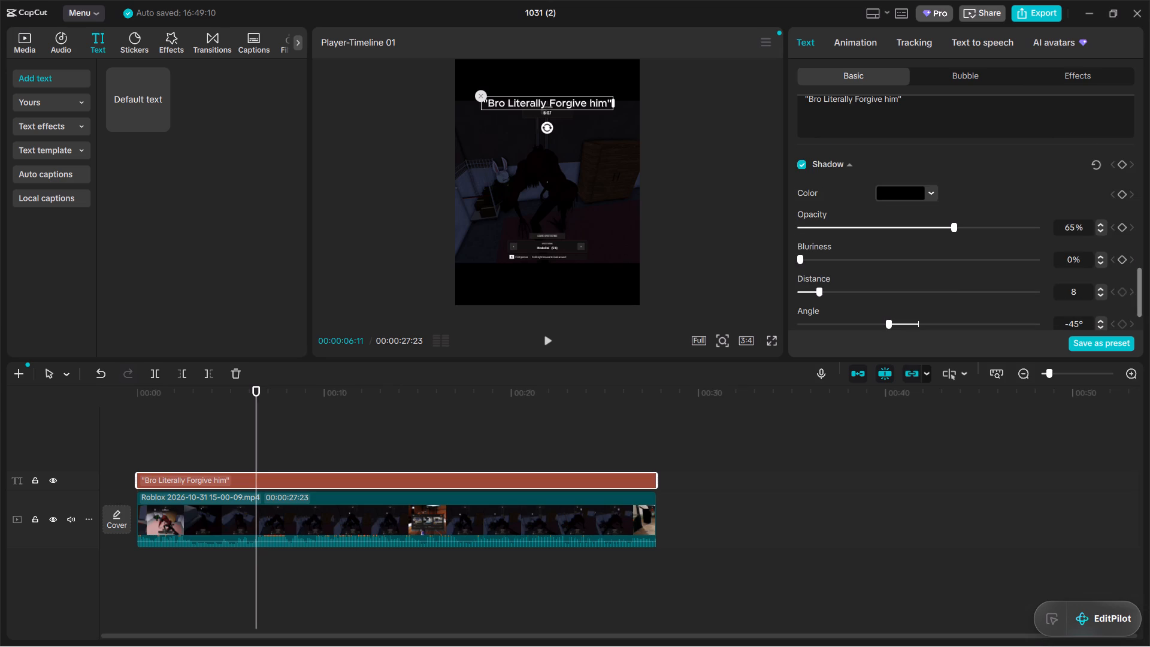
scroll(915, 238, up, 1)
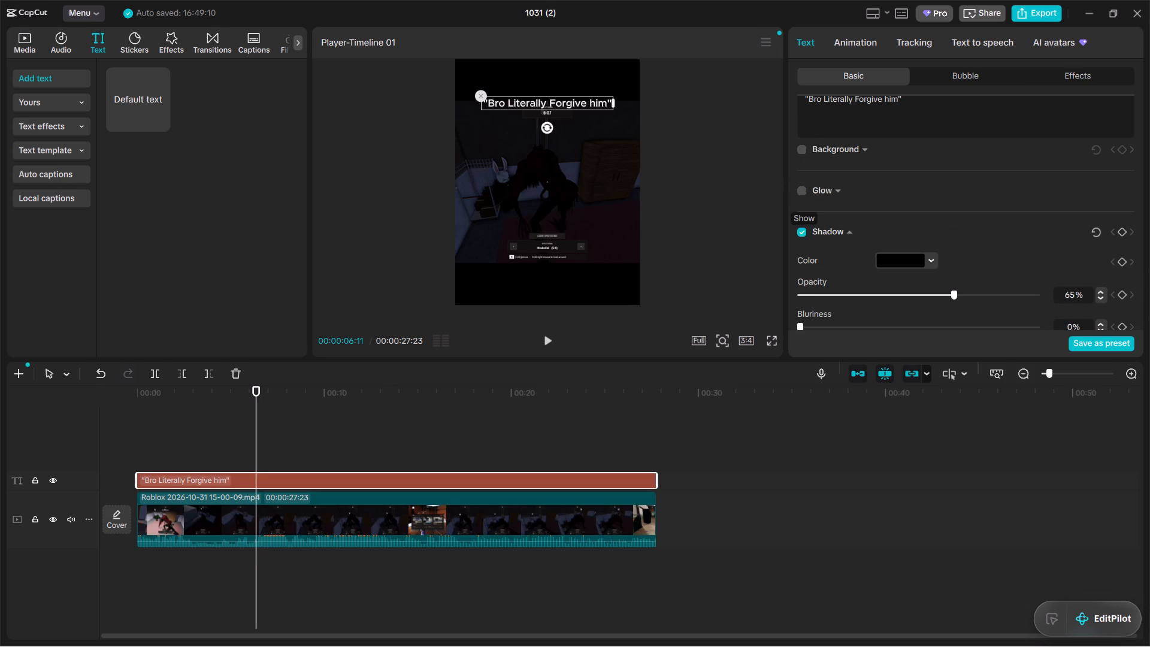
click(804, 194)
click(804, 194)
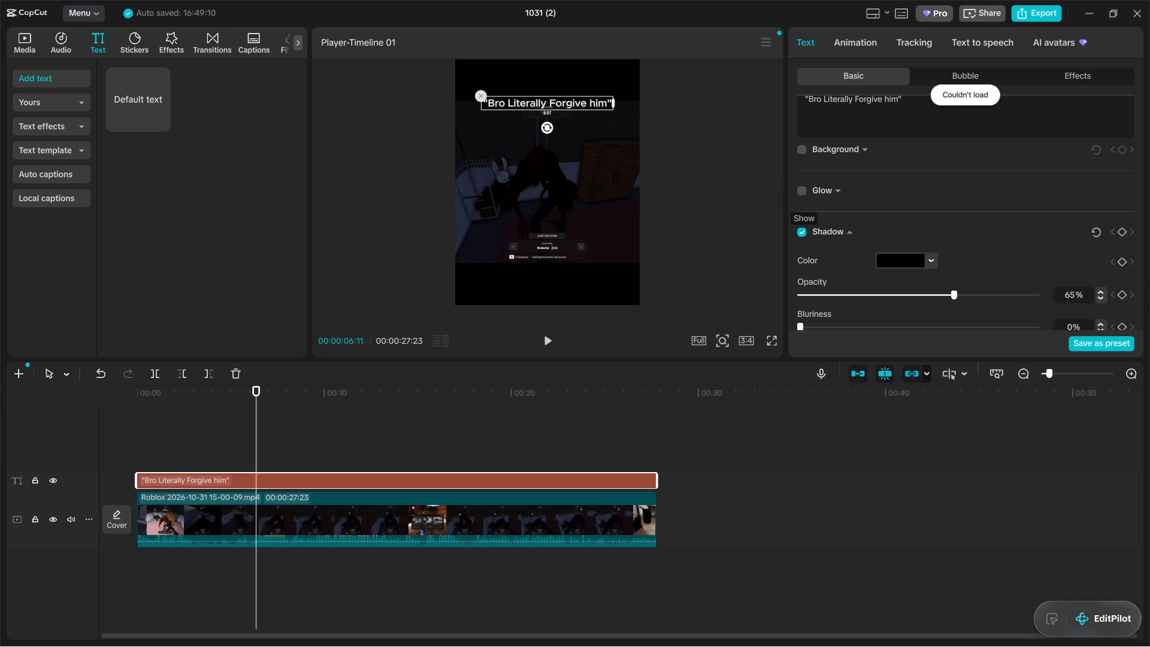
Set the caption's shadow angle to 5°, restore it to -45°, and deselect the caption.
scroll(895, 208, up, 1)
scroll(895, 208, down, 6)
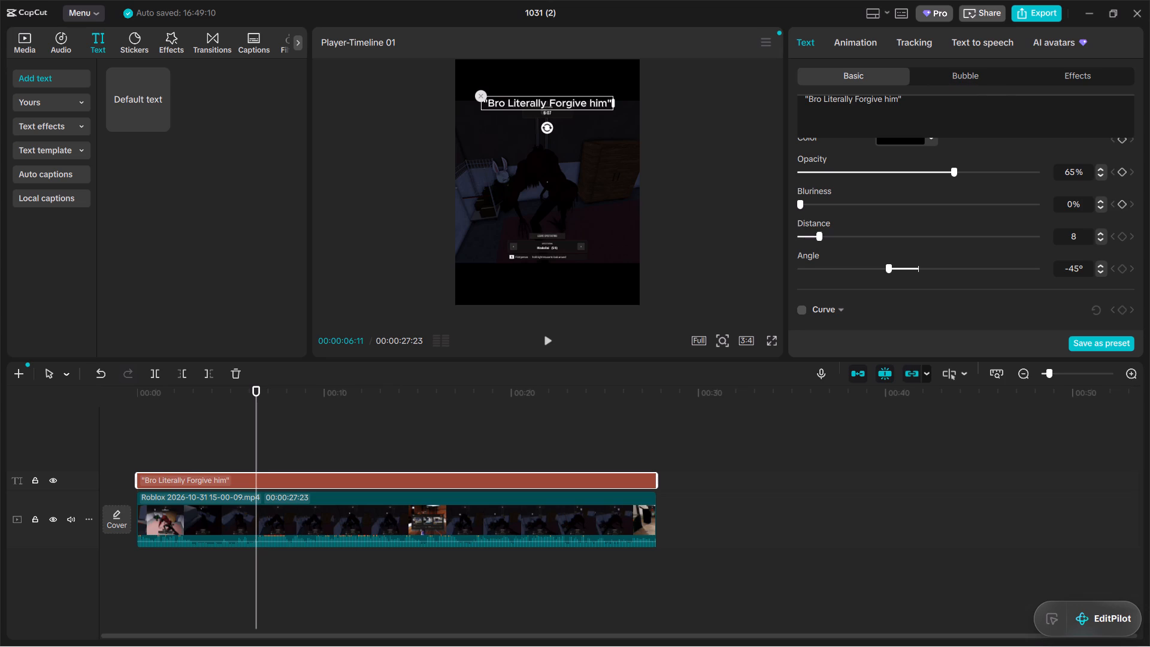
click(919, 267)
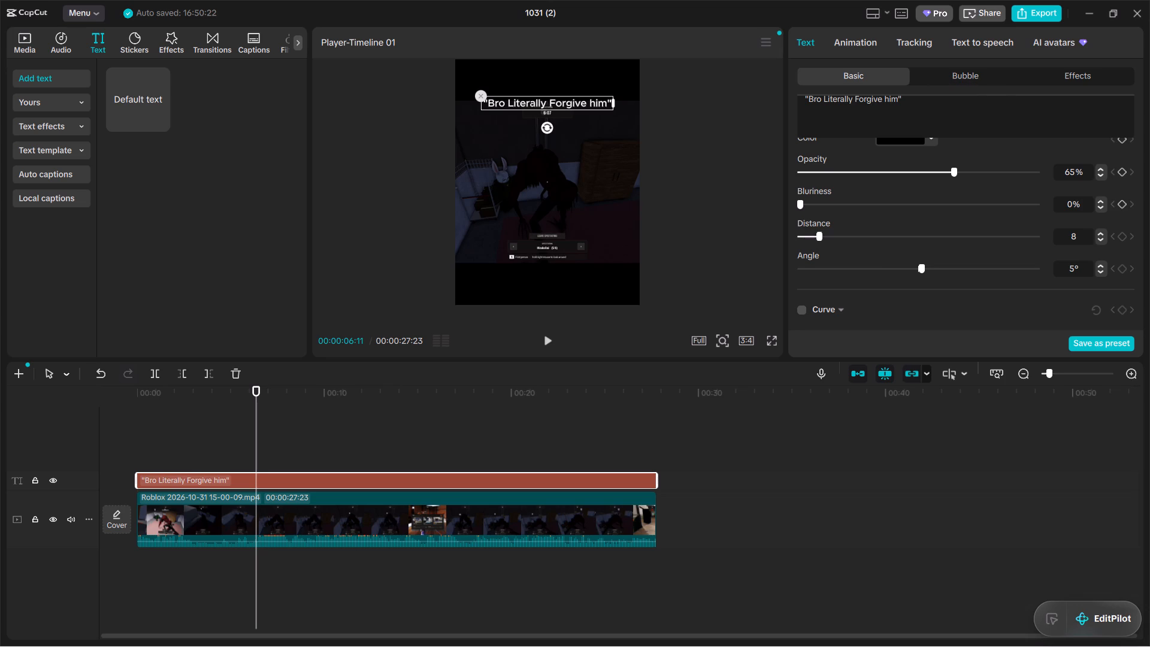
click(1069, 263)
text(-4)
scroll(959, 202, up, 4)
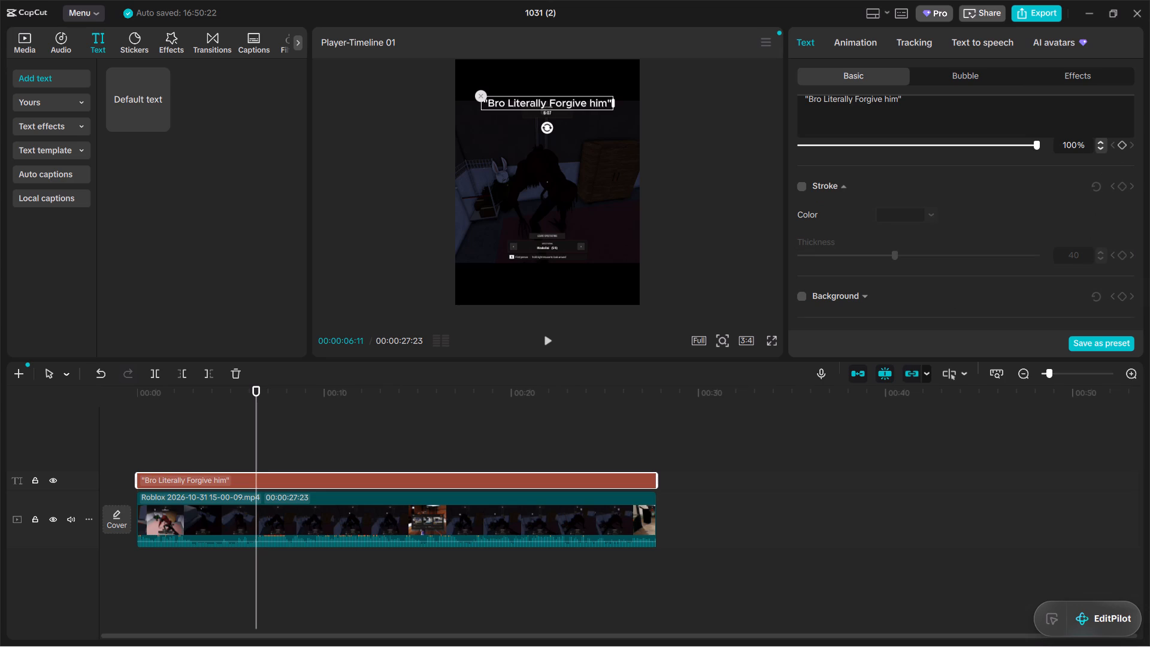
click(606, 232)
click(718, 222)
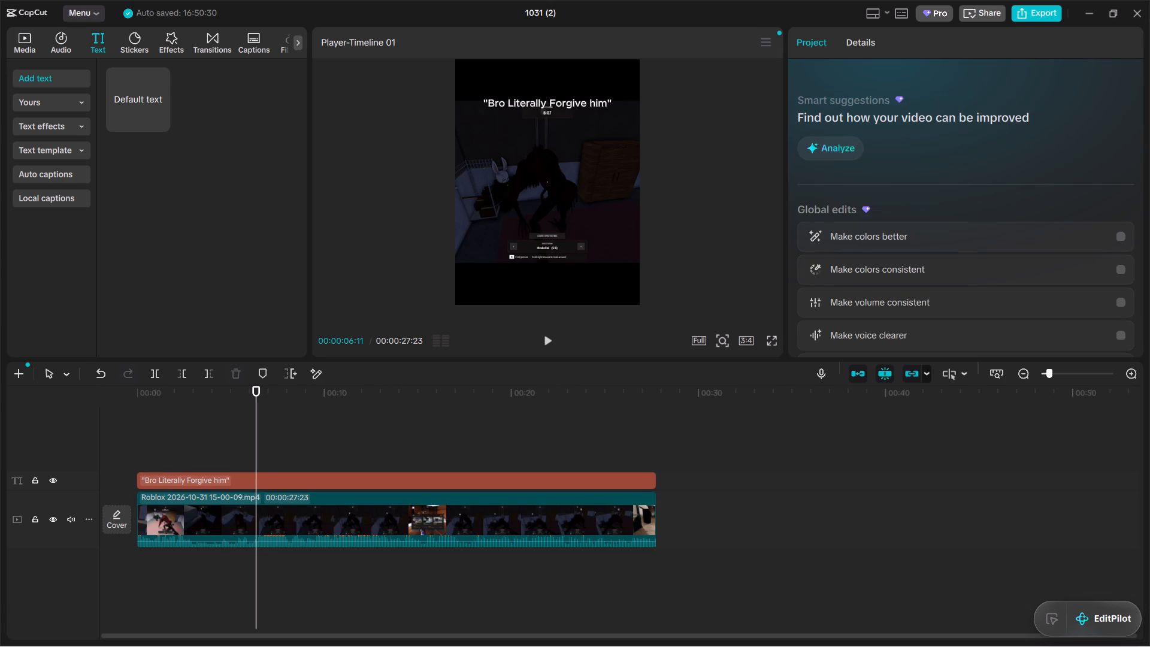
Play the rest of the video and its opening second to review the caption without its selection frame.
click(544, 338)
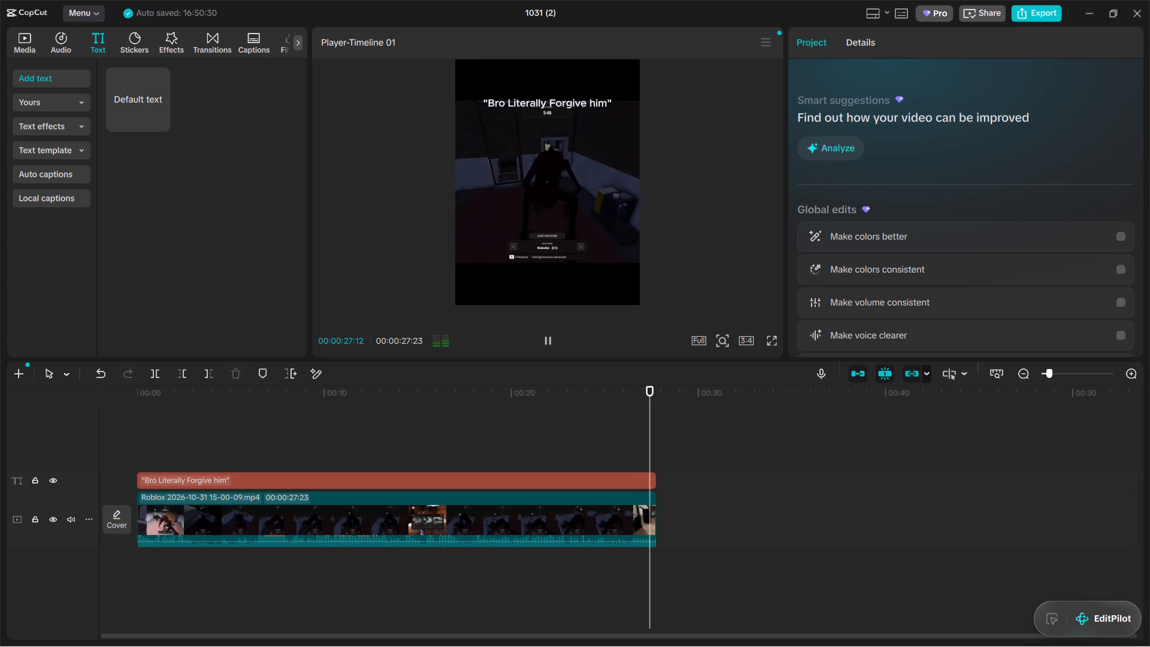
click(544, 338)
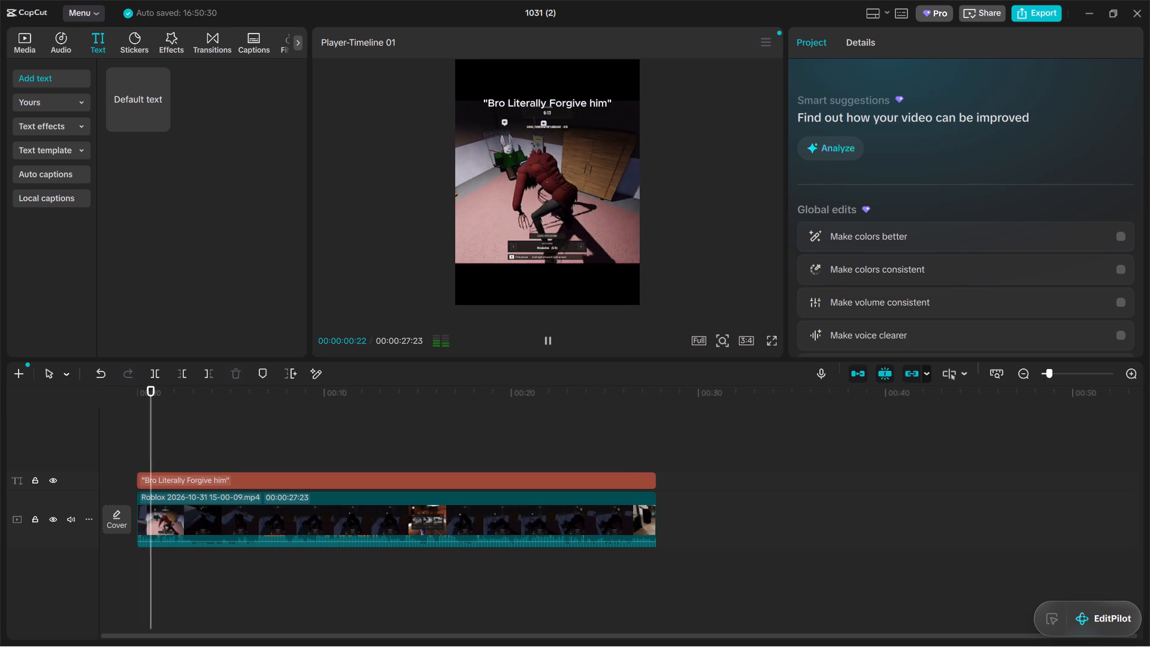
click(550, 335)
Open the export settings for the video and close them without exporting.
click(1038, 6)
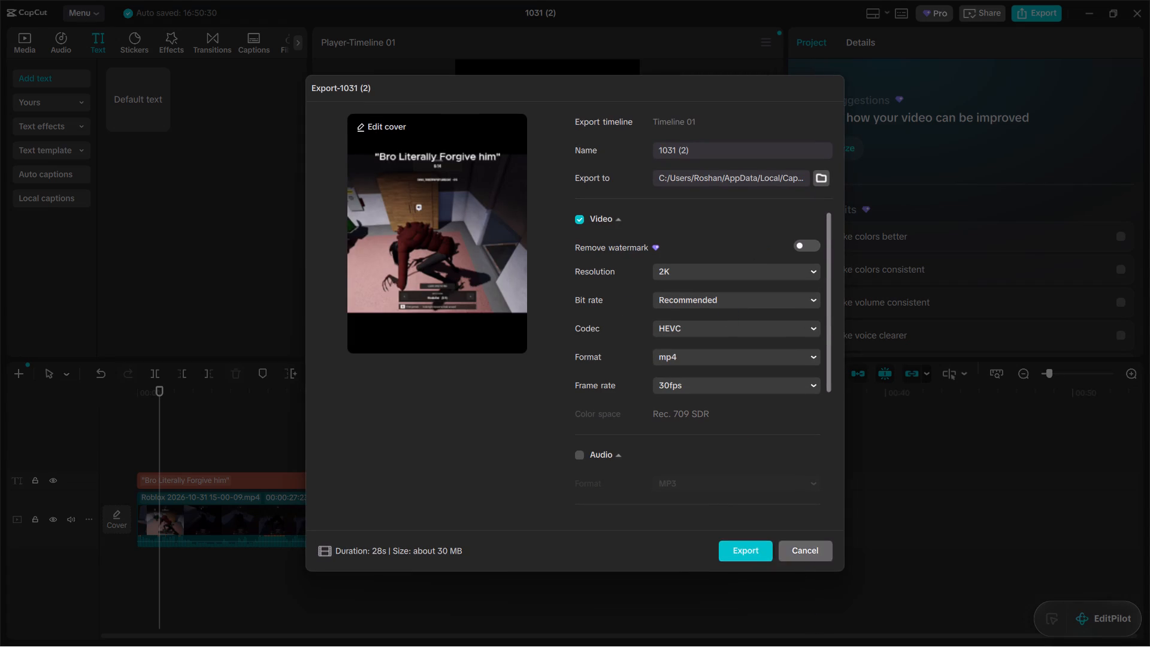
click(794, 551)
Adjust the Roblox gameplay clip's effects by setting Sharpen to 5 and Clarity to 13.
click(332, 518)
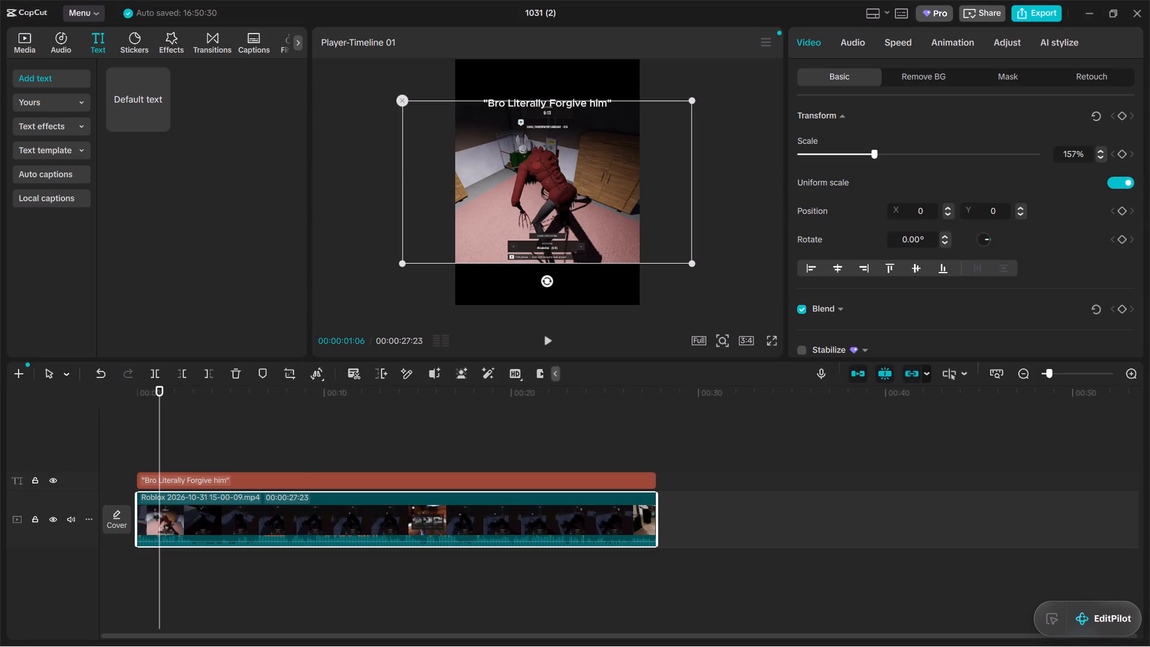
click(1003, 40)
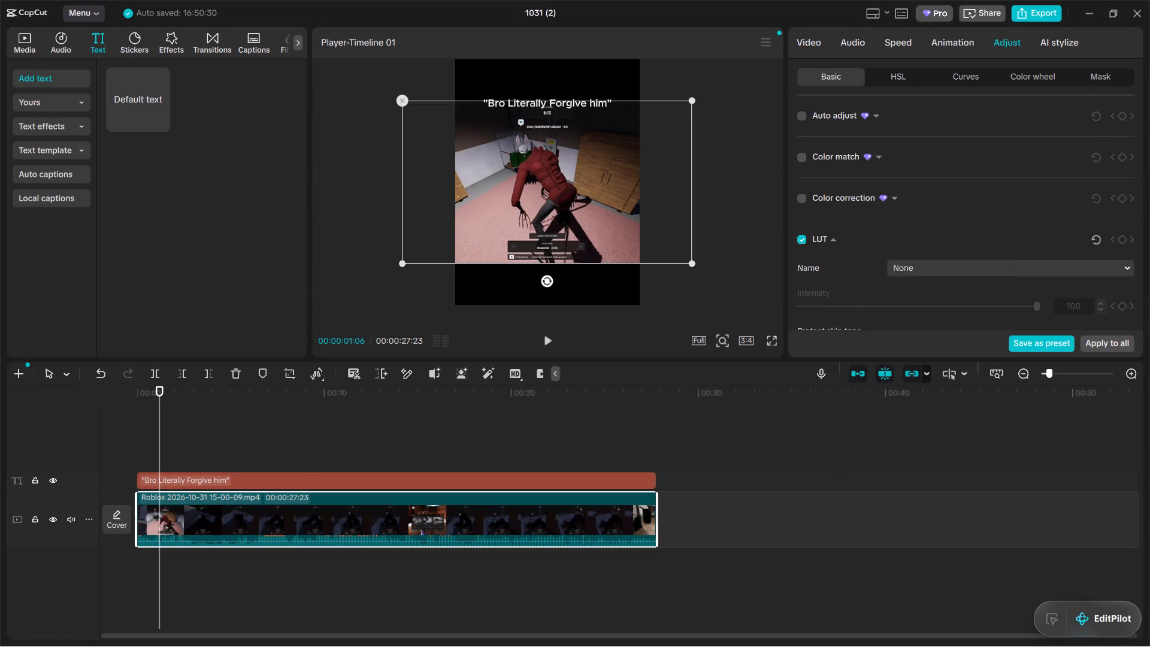
scroll(958, 244, down, 3)
scroll(884, 267, down, 6)
click(812, 218)
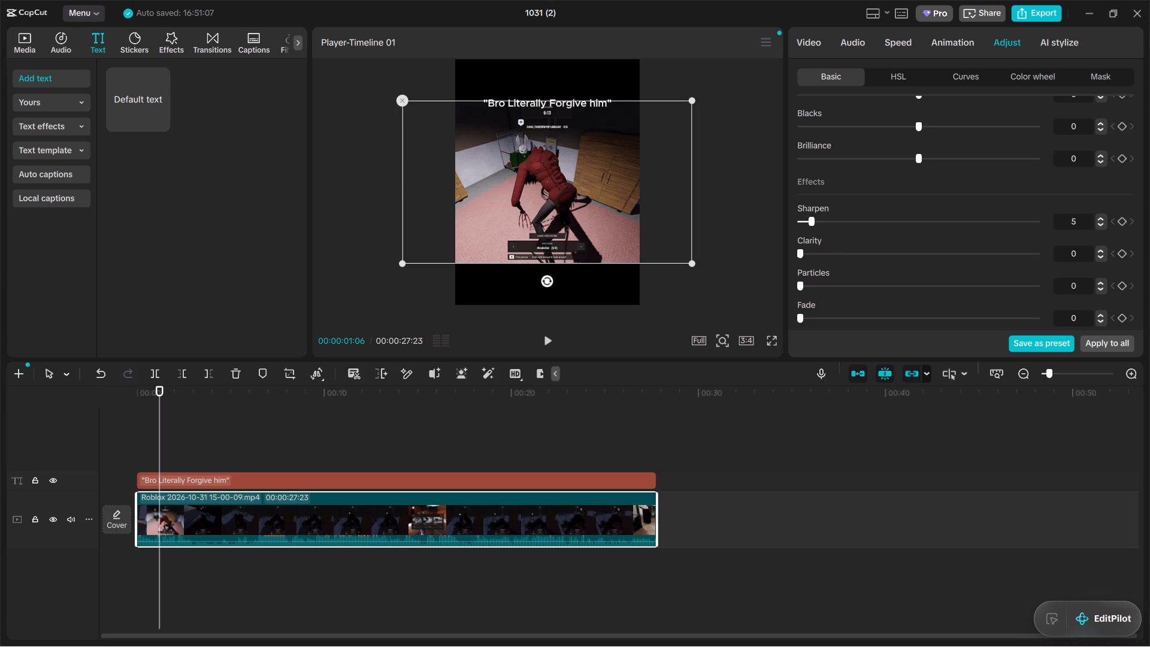
click(828, 250)
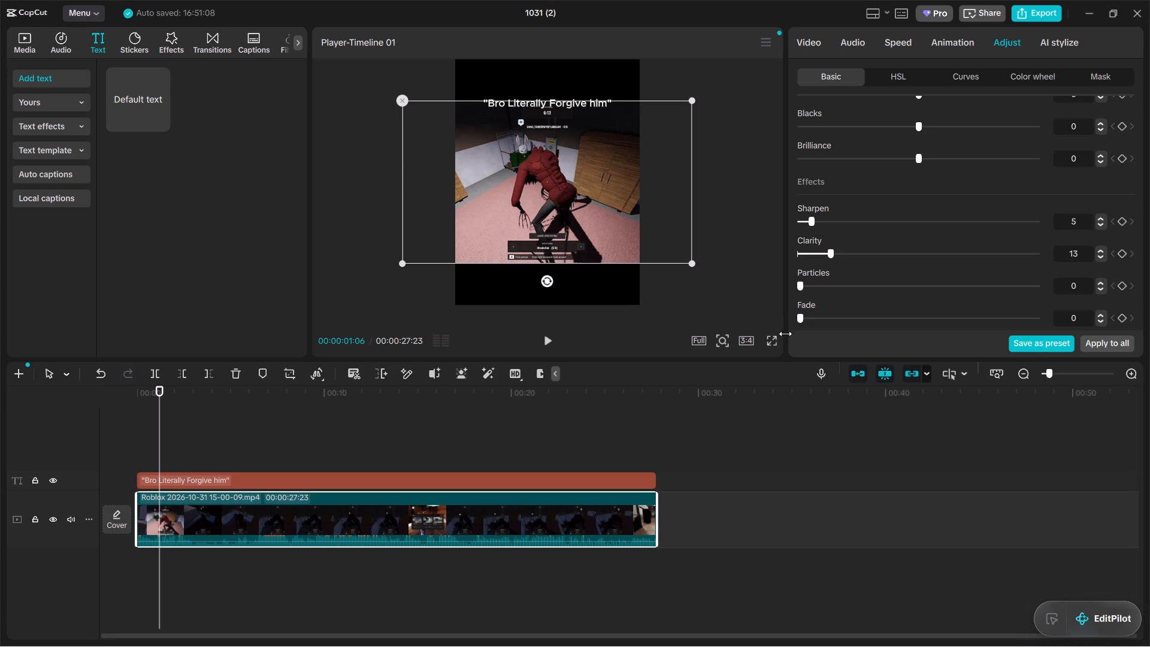
Play the video in full screen to review the sharpened clip with its caption, and return to the editor.
click(778, 343)
click(773, 341)
click(653, 402)
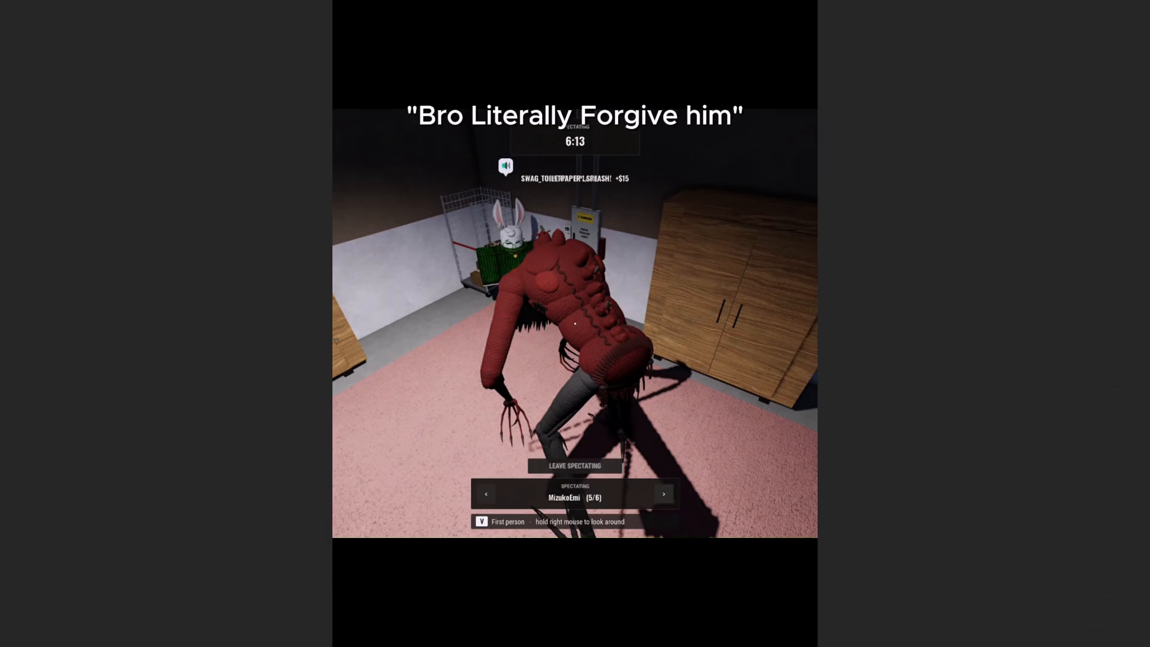
key(space)
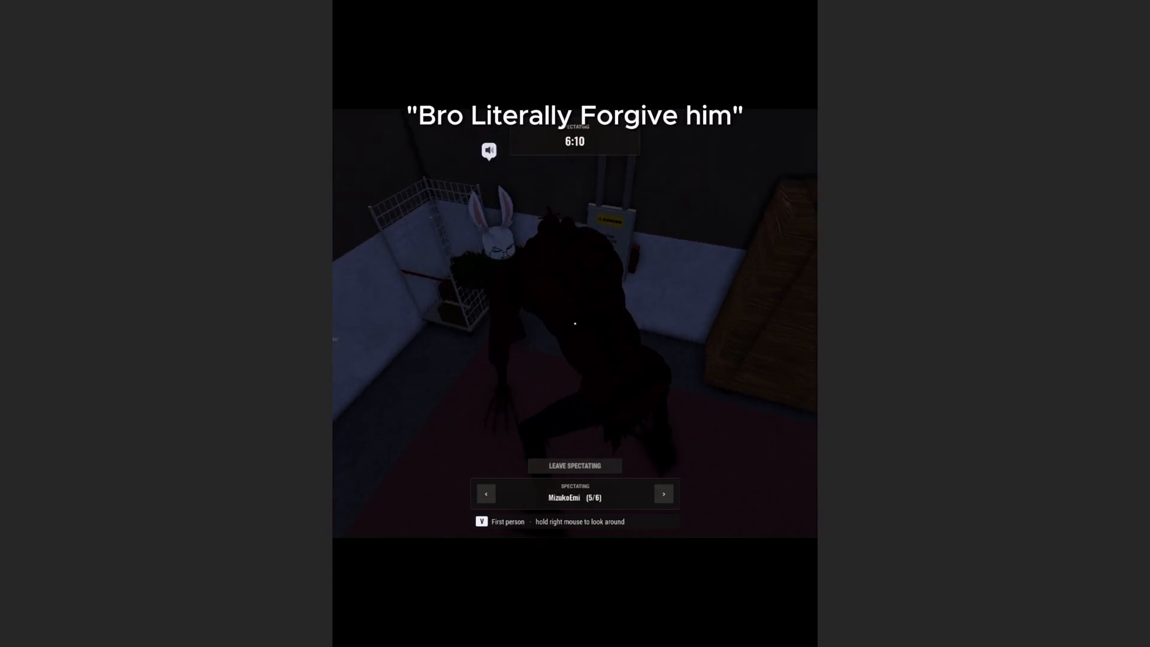
key(Escape)
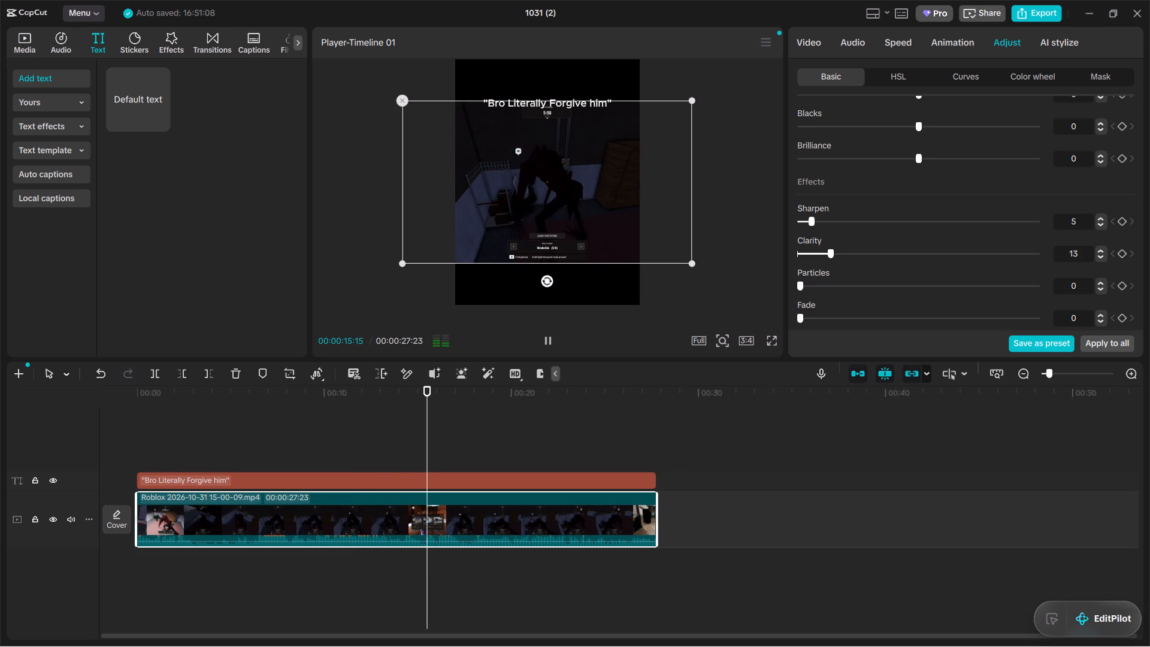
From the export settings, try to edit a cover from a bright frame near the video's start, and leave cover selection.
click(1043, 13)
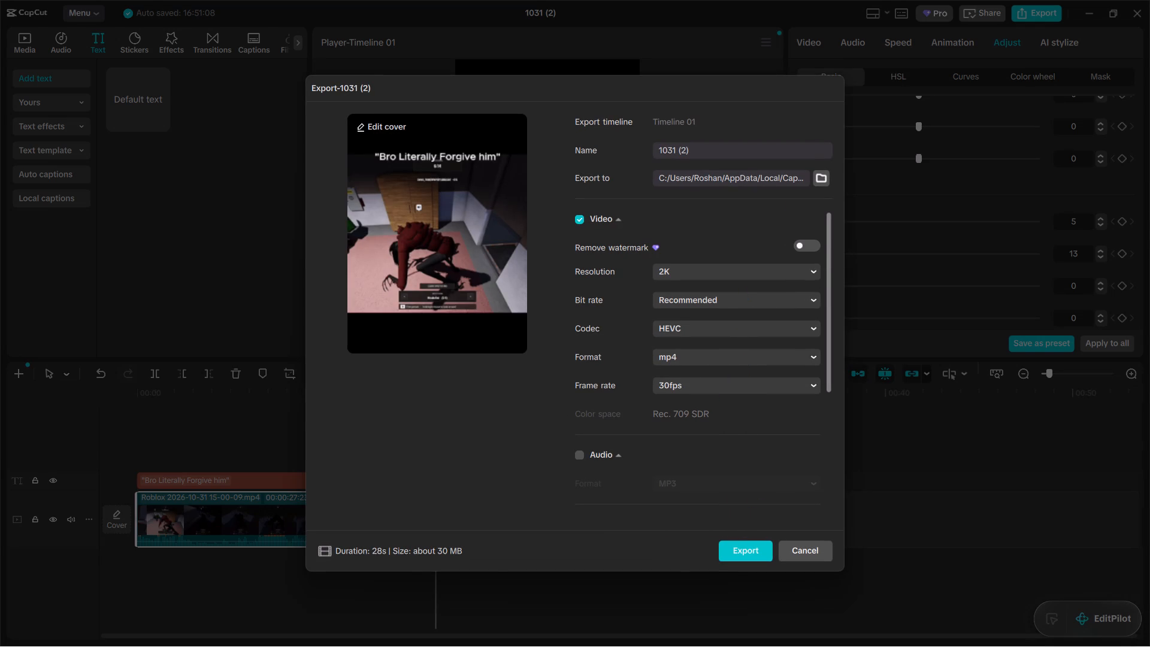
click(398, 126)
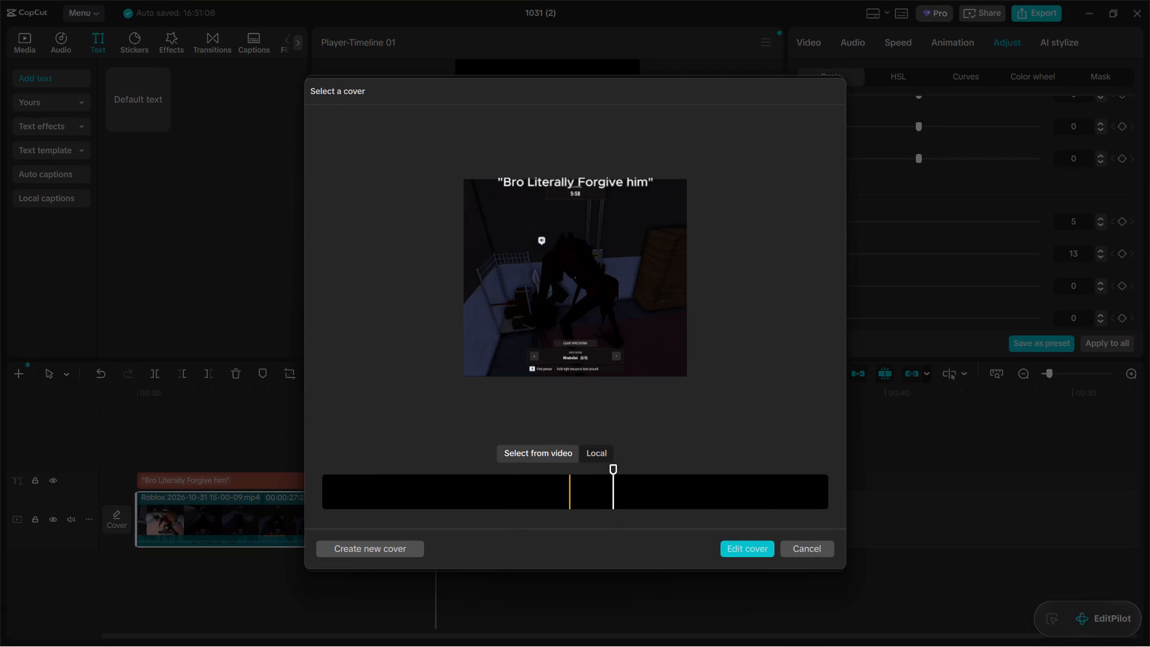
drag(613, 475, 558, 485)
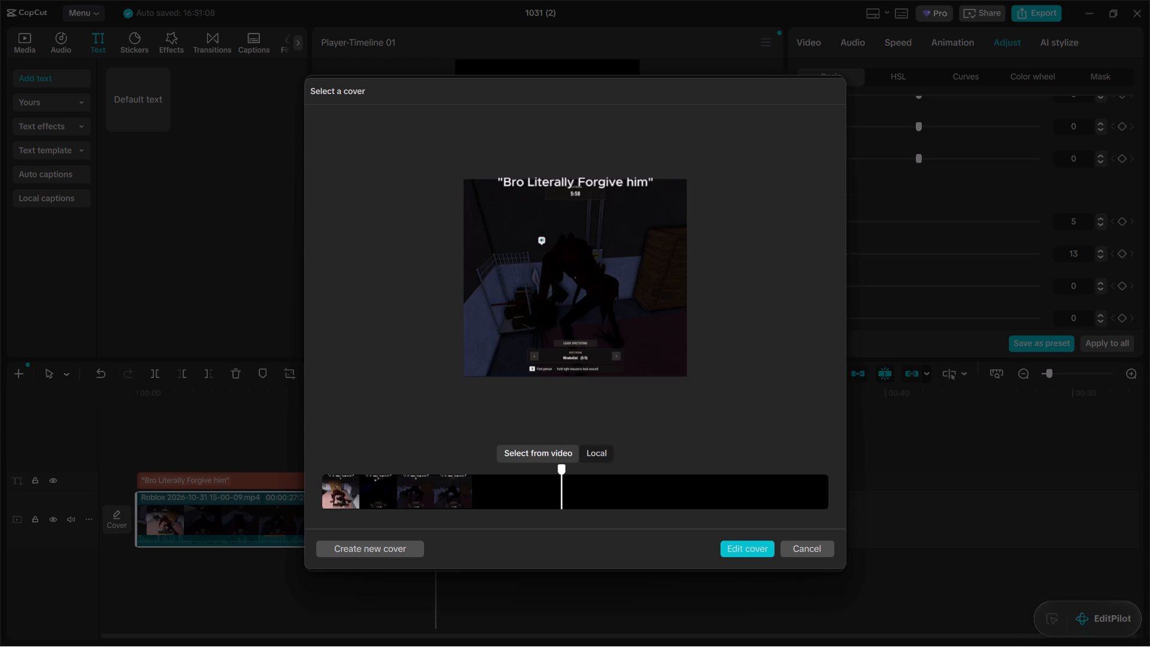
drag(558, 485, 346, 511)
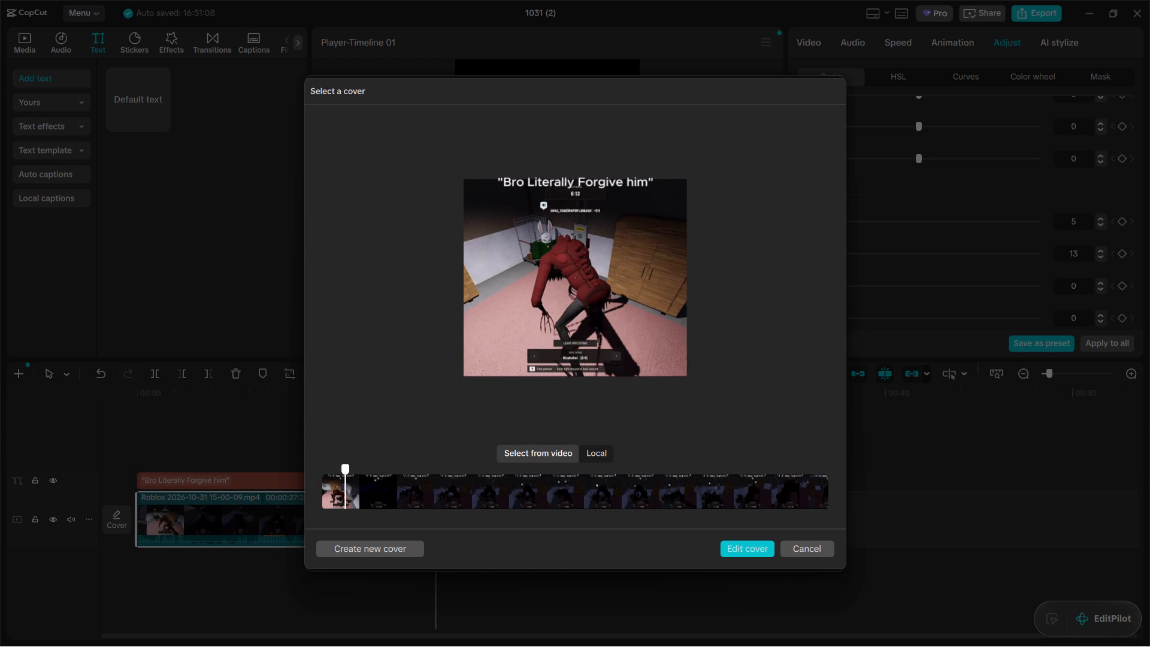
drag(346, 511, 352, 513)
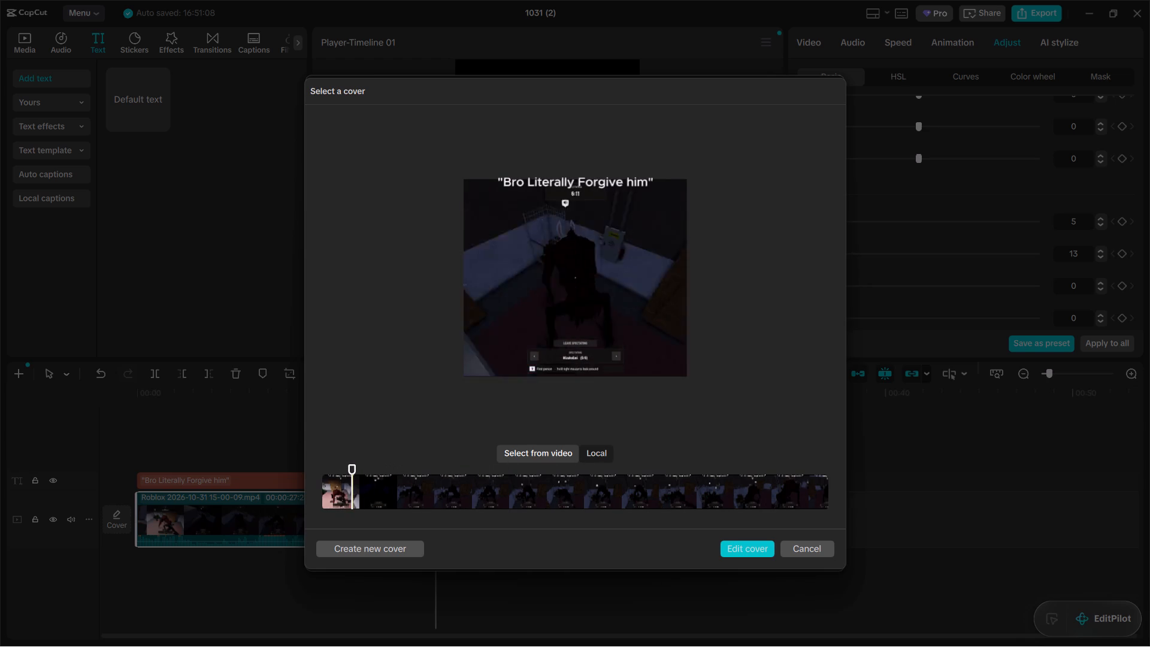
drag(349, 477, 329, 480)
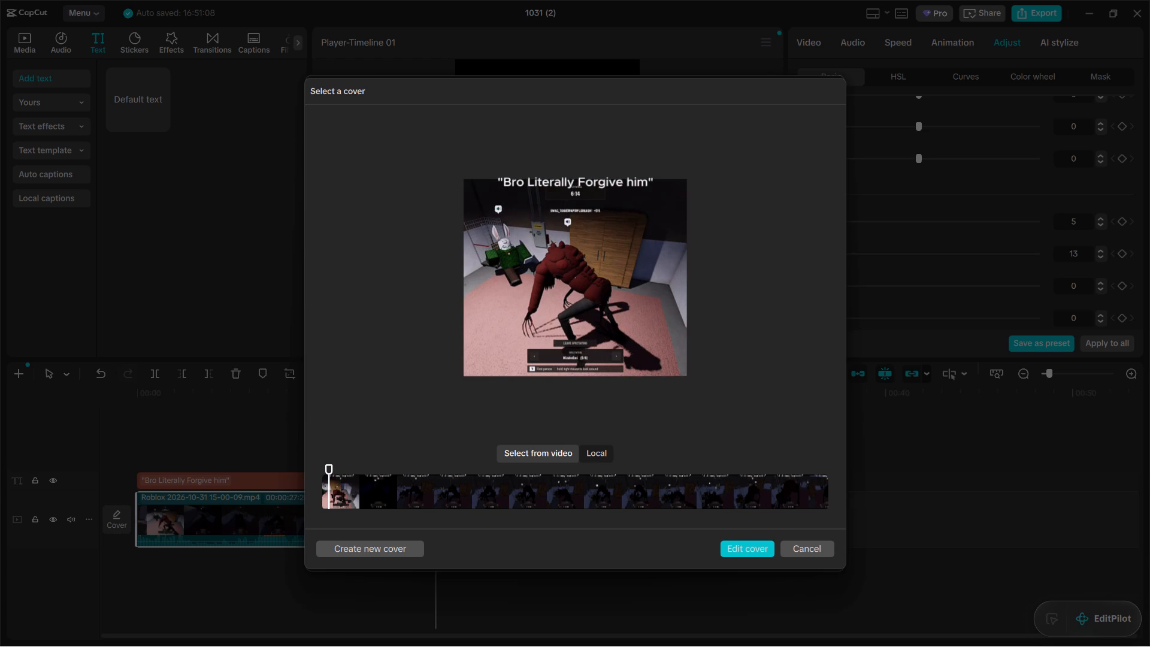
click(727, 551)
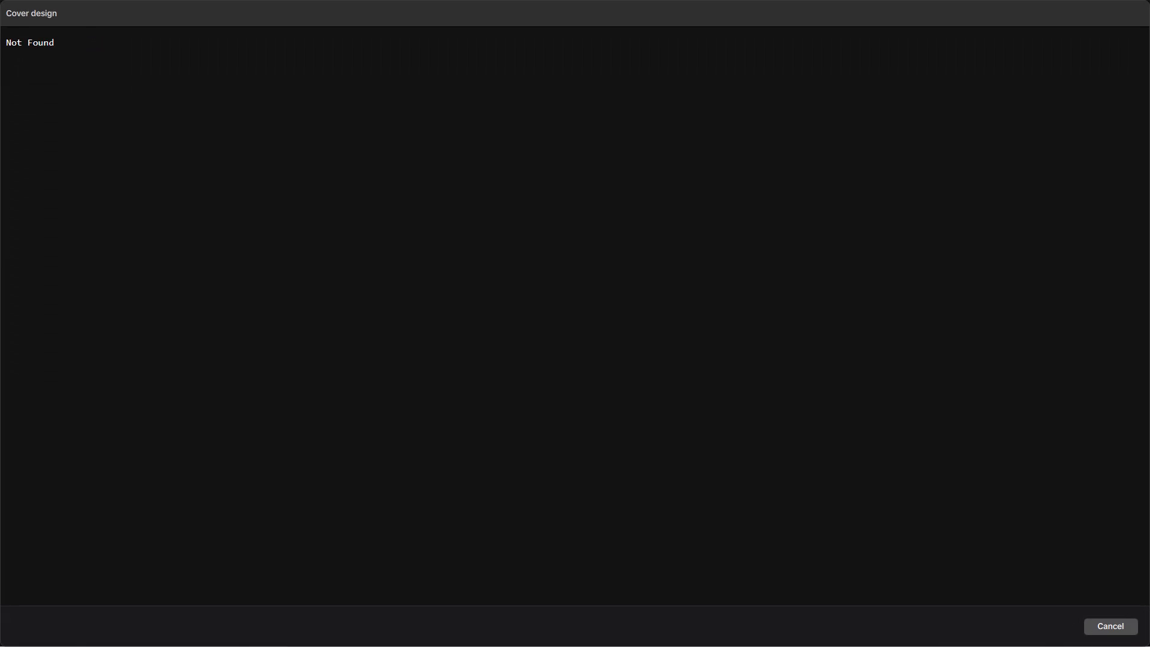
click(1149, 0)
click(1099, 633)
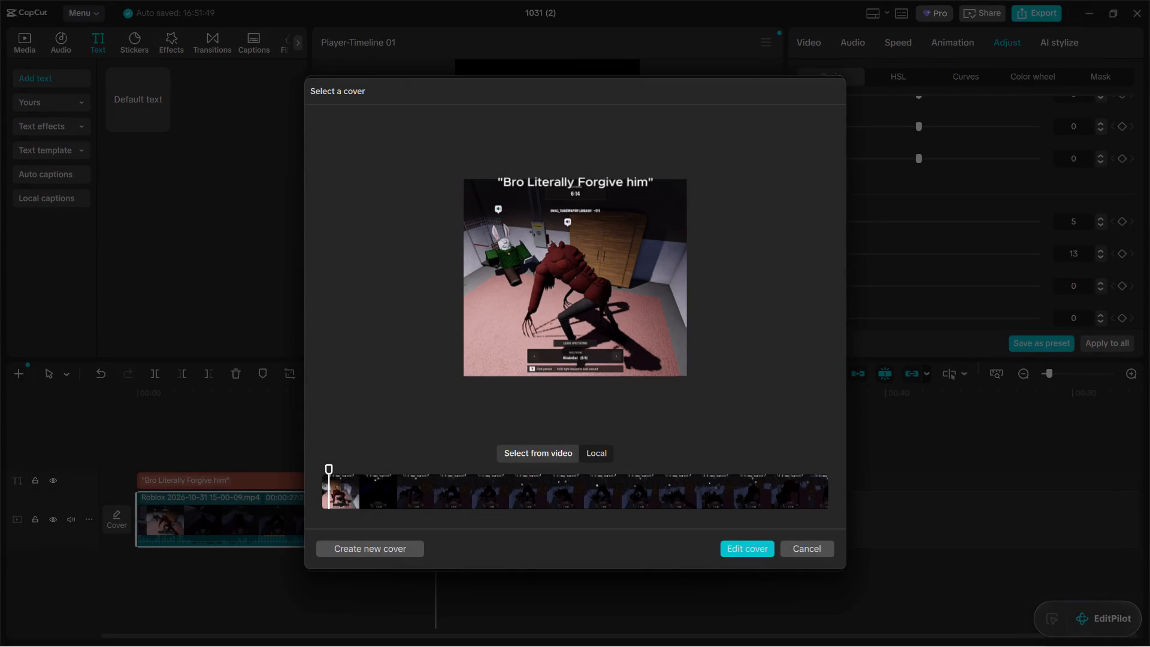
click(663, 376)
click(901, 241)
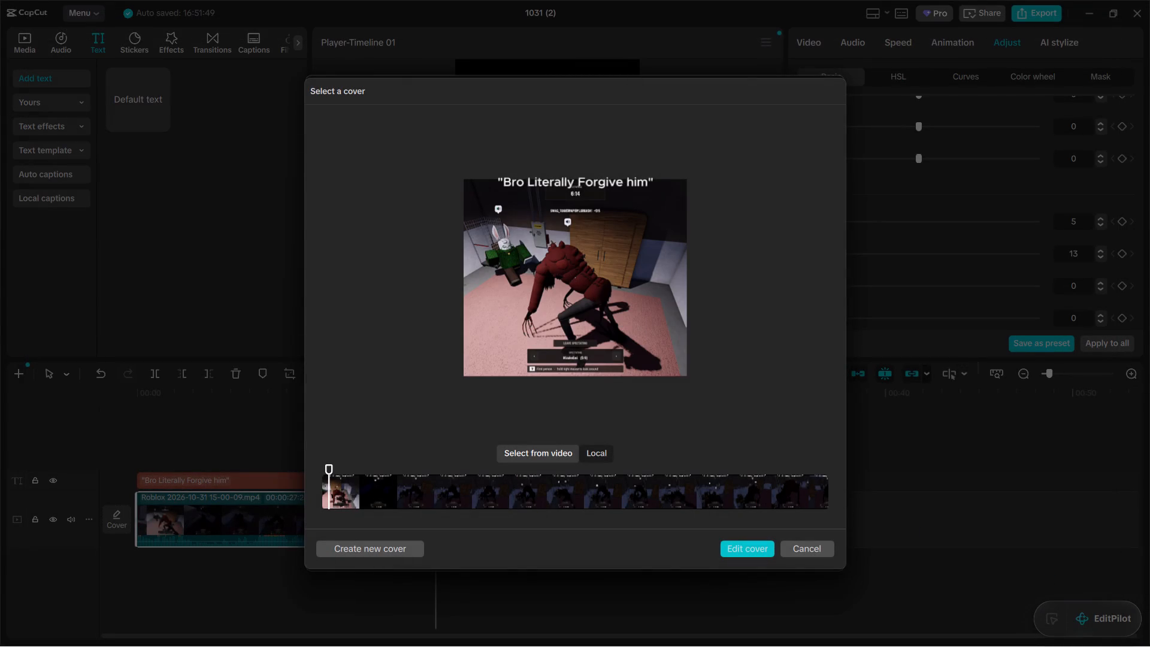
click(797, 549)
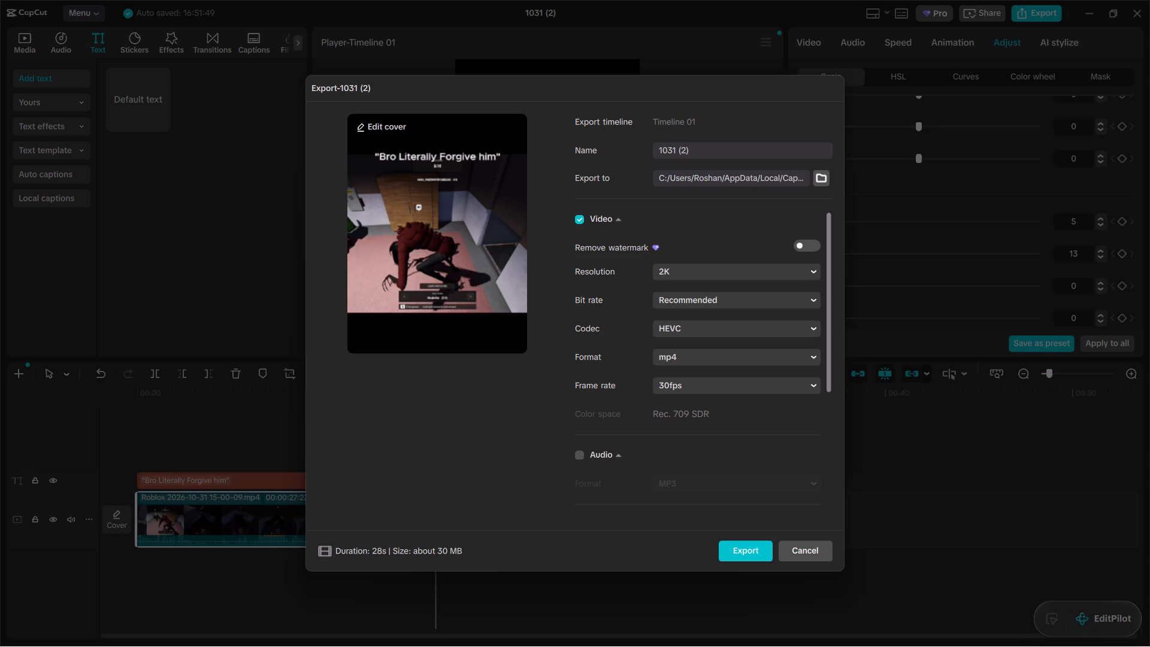
Set the export frame rate to 50fps and start exporting the video.
click(779, 385)
click(728, 509)
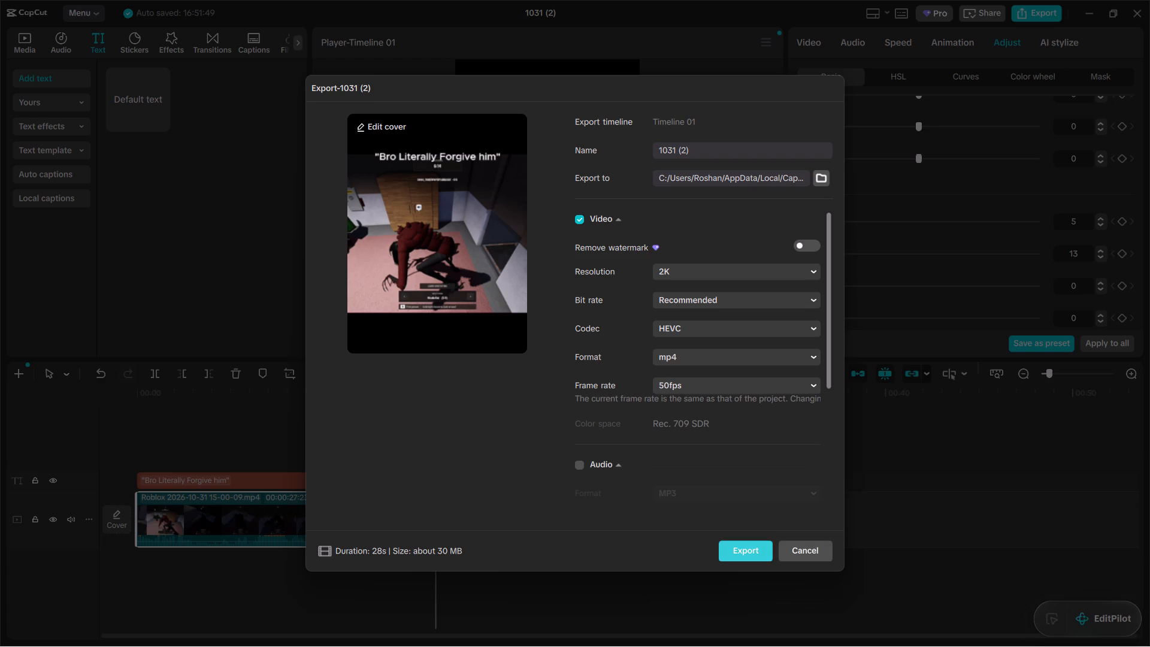
click(725, 556)
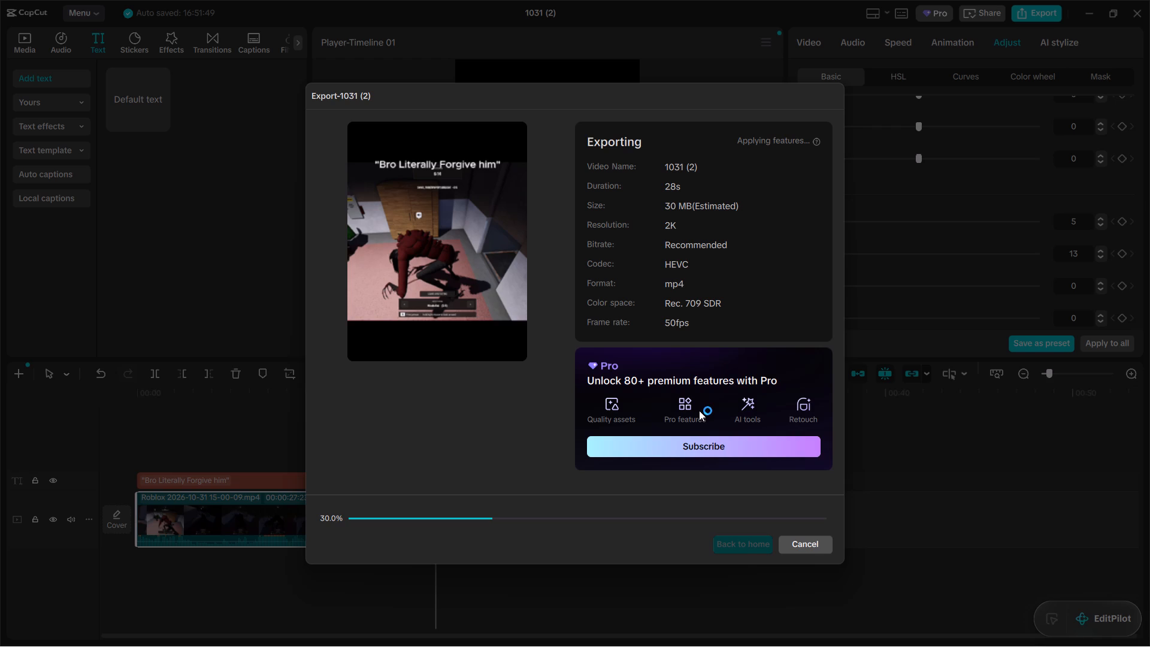
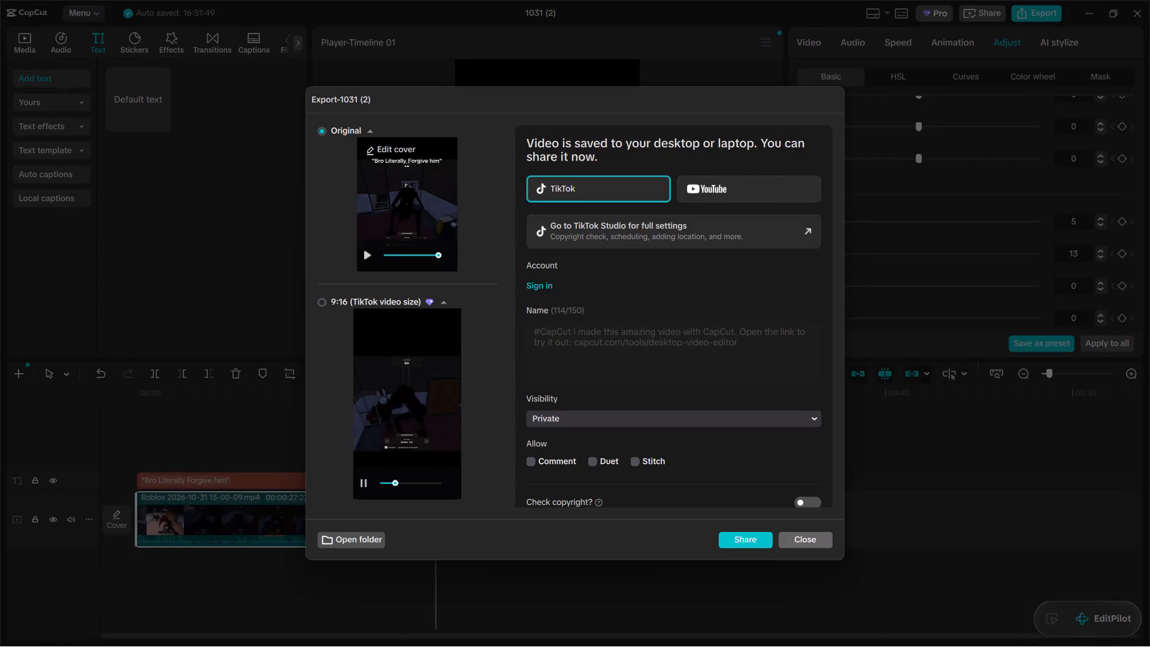
Dismiss the finished export's sharing options without sharing the video, and return to the editor.
click(803, 536)
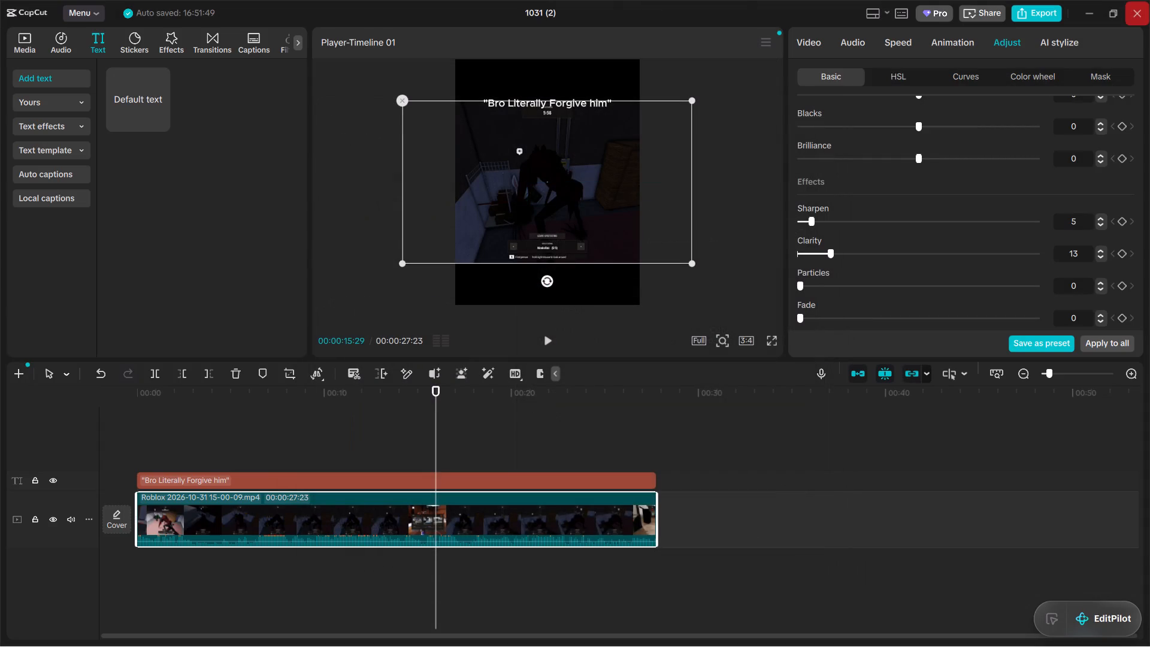
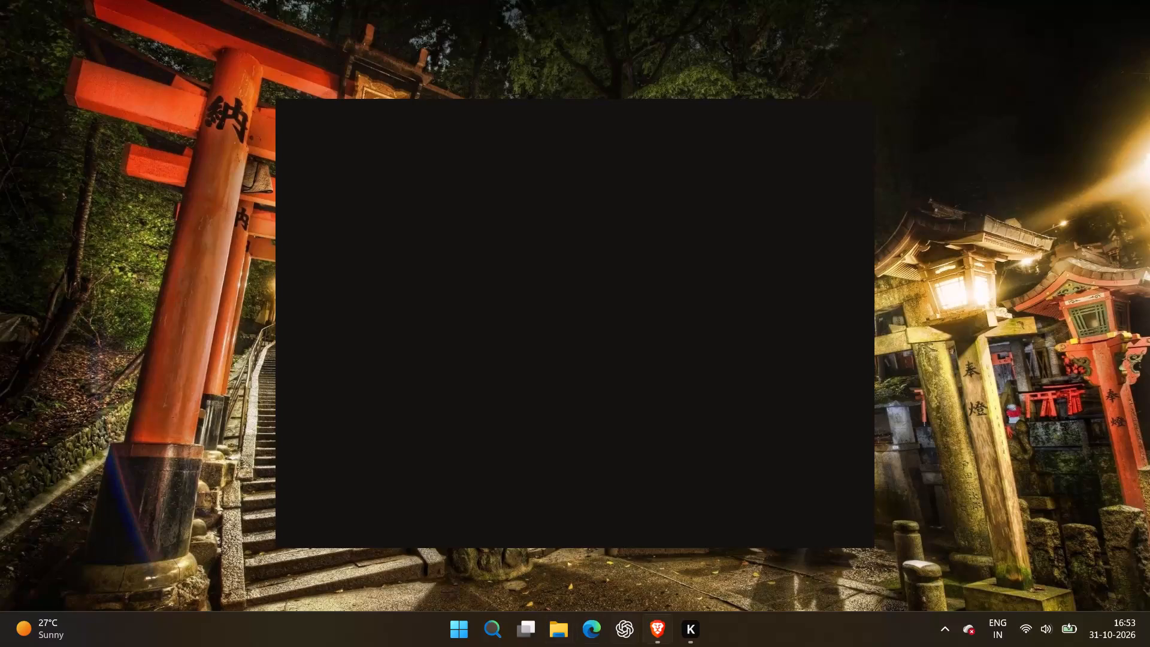
Switch to the open Brave browser window.
click(664, 630)
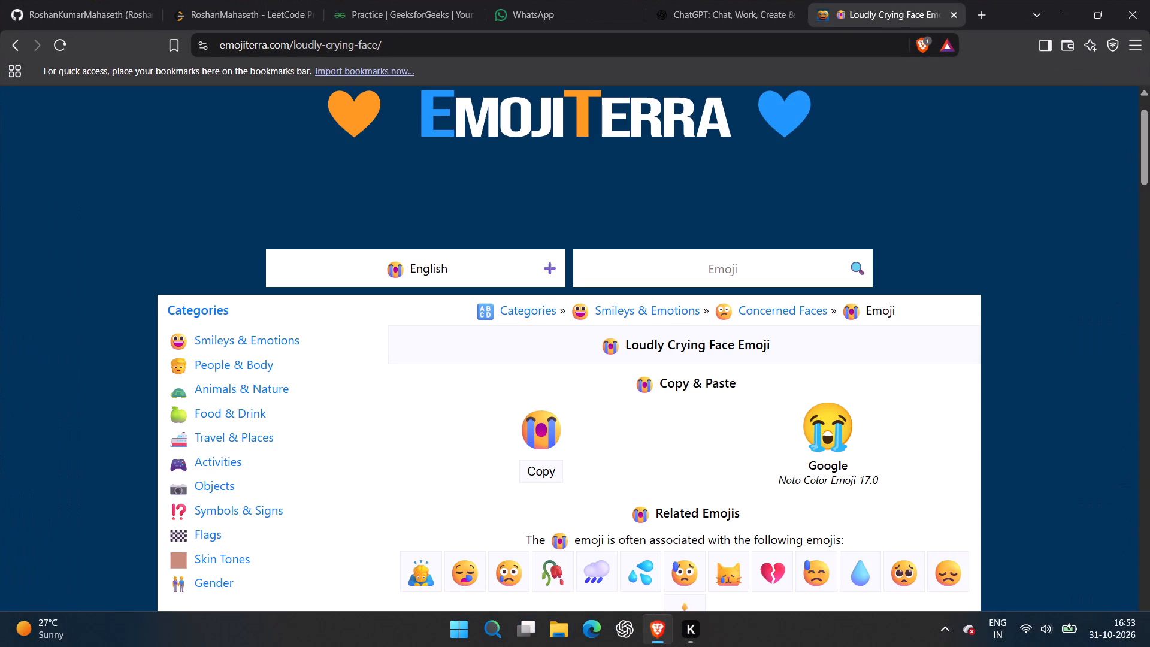